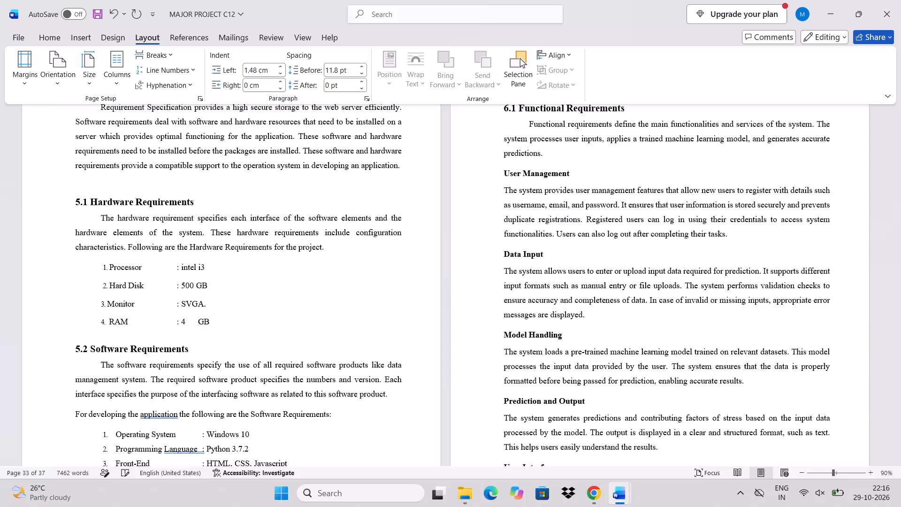
Close the gap in the RAM entry under 5.1 Hardware Requirements so it reads "4 GB".
key("BackSpace")
key("BackSpace")
type("4")
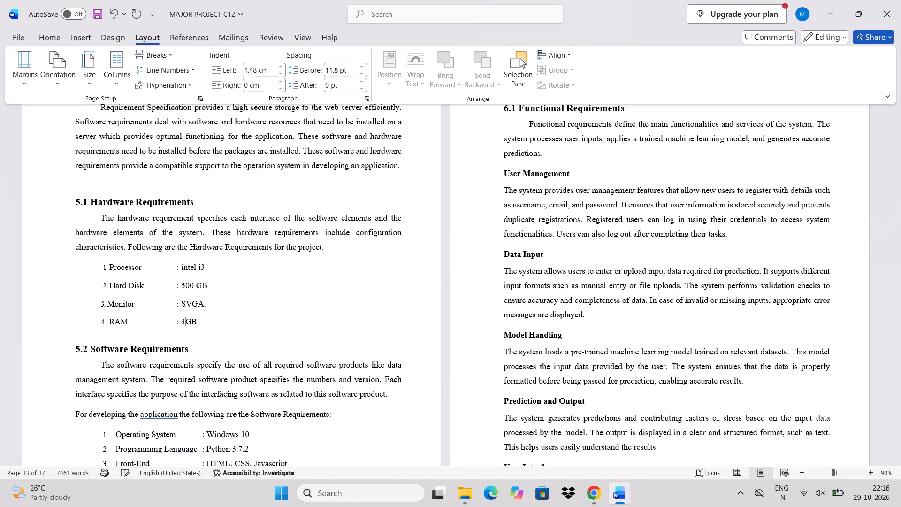
key("space")
left_click(593, 503)
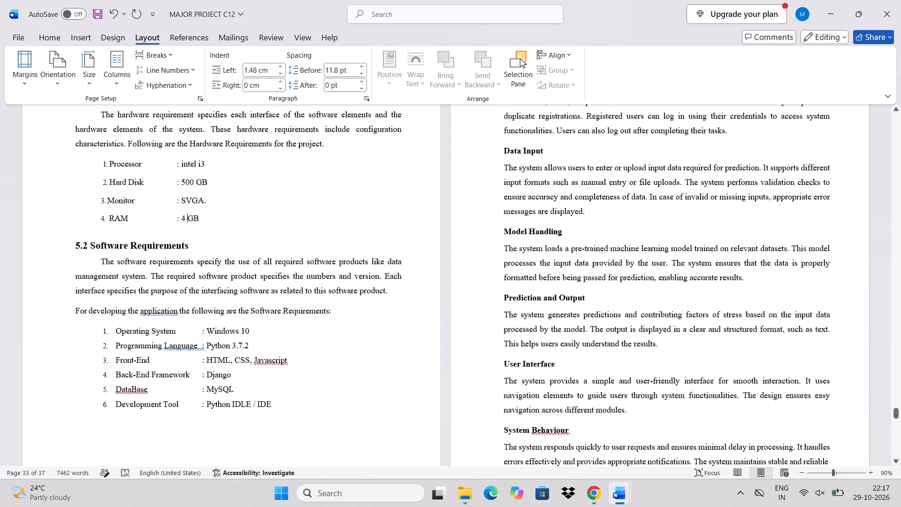
scroll(362, 324, "down", 1)
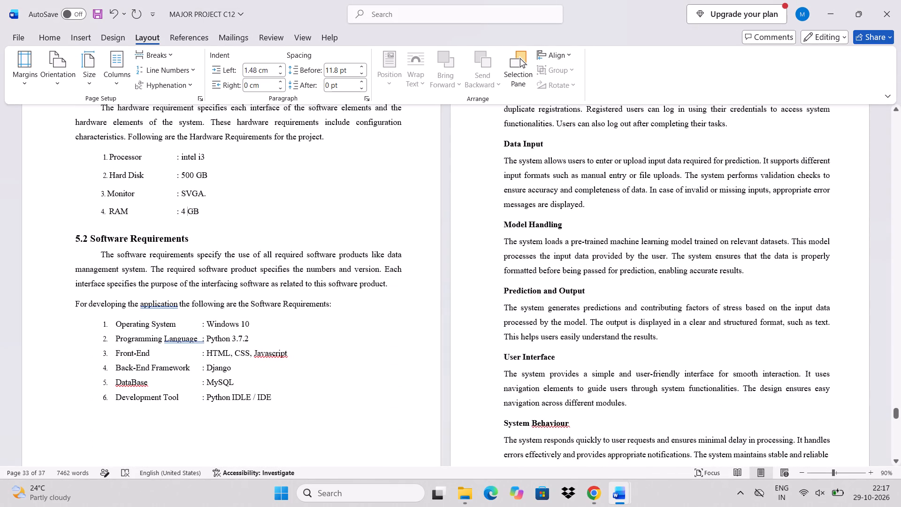
left_click_drag(206, 194, 186, 196)
left_click_drag(186, 196, 182, 197)
key("BackSpace")
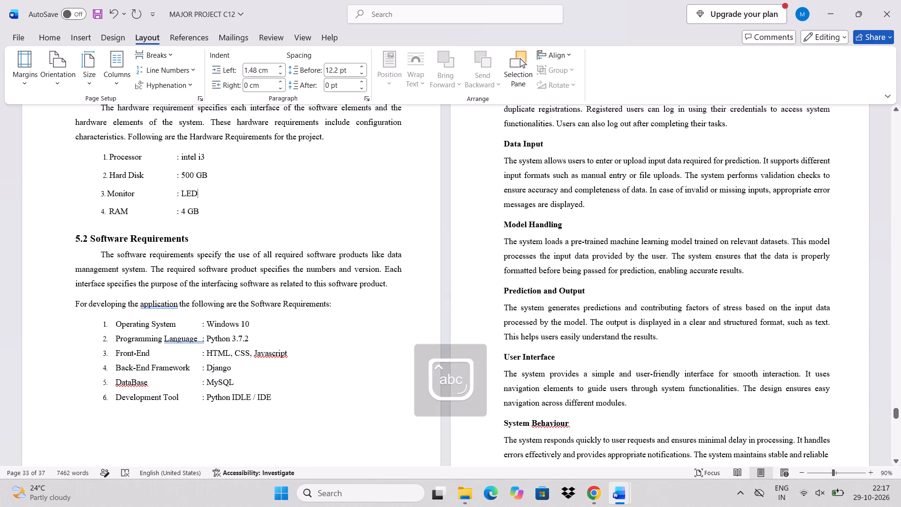
Review the report pages around the system requirements, from the References back to the 6.2 Django section.
scroll(283, 347, "up", 1)
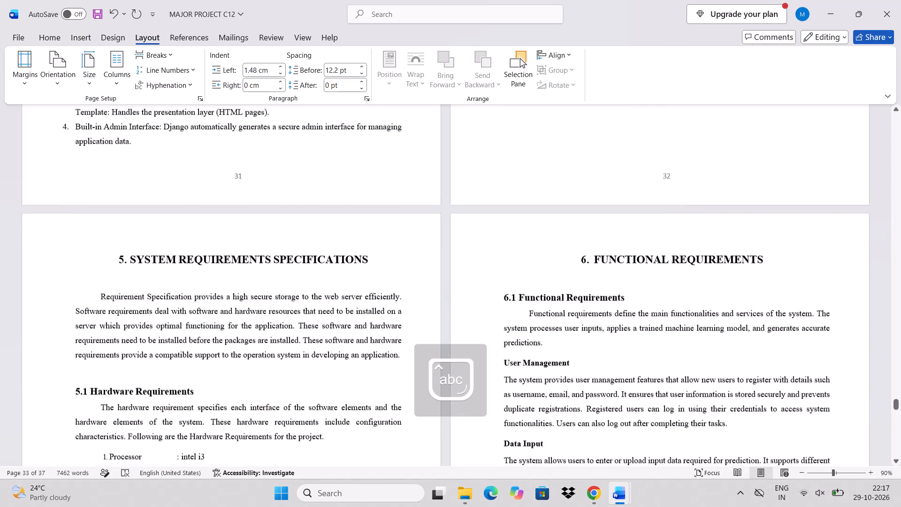
scroll(283, 347, "up", 1)
scroll(529, 363, "down", 2)
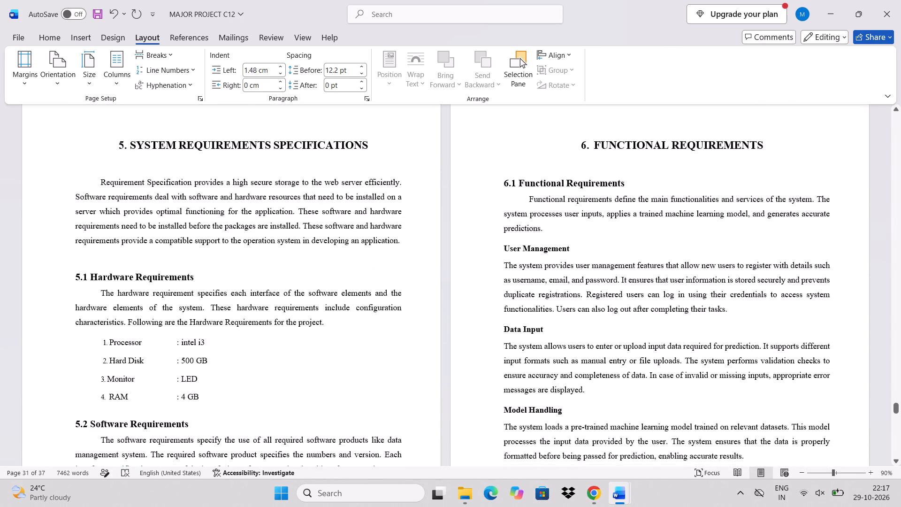
scroll(529, 363, "down", 5)
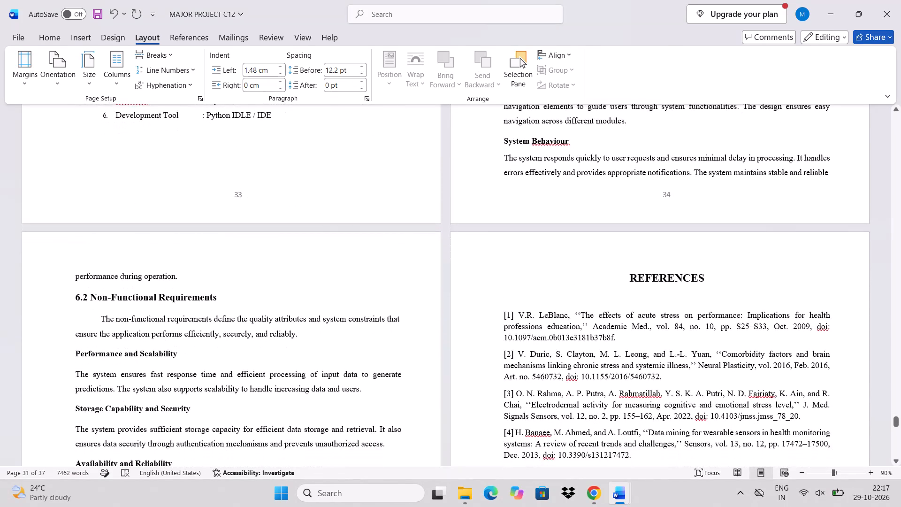
scroll(529, 363, "down", 2)
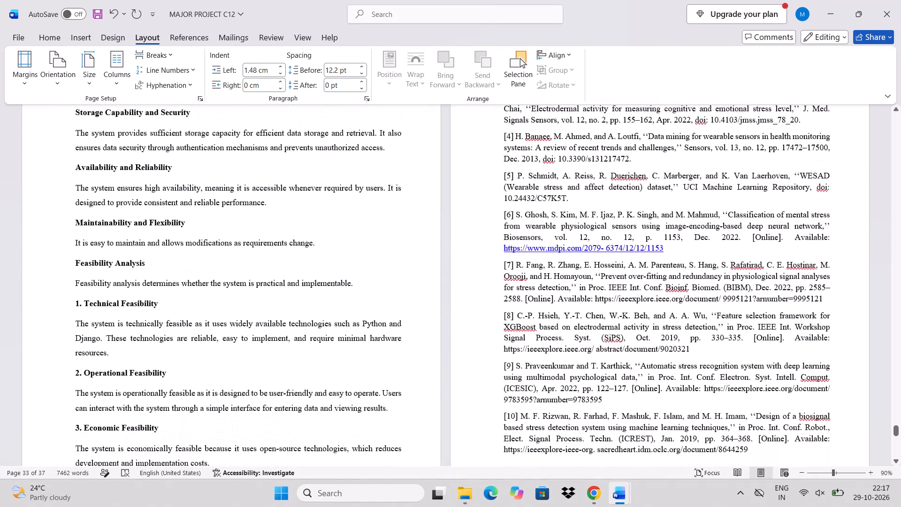
scroll(529, 363, "up", 7)
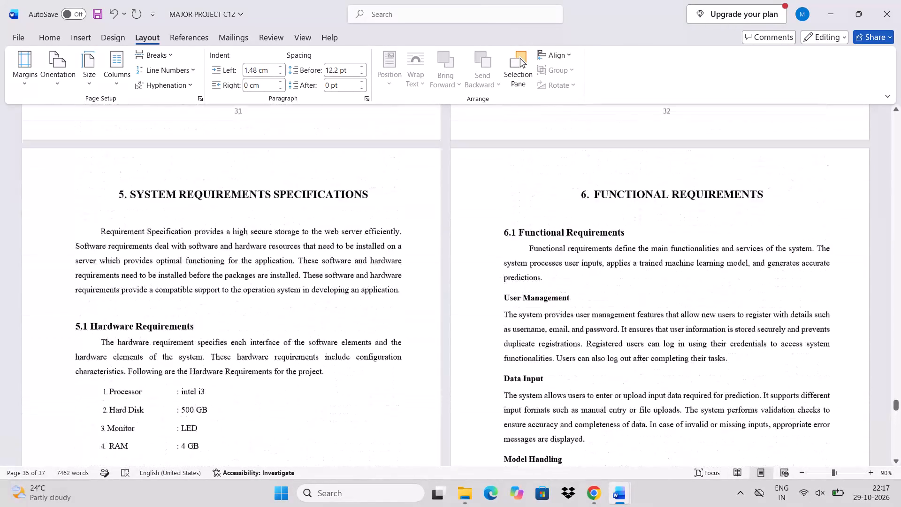
scroll(529, 363, "up", 5)
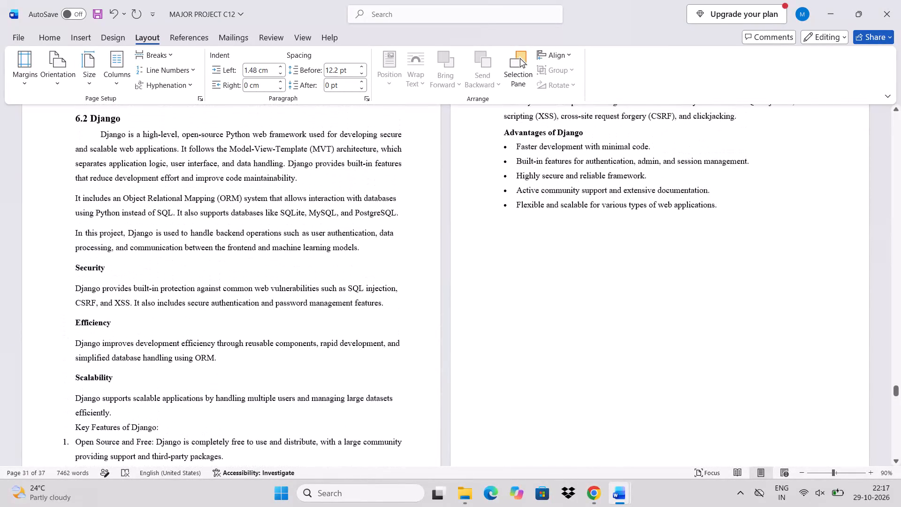
scroll(529, 363, "up", 1)
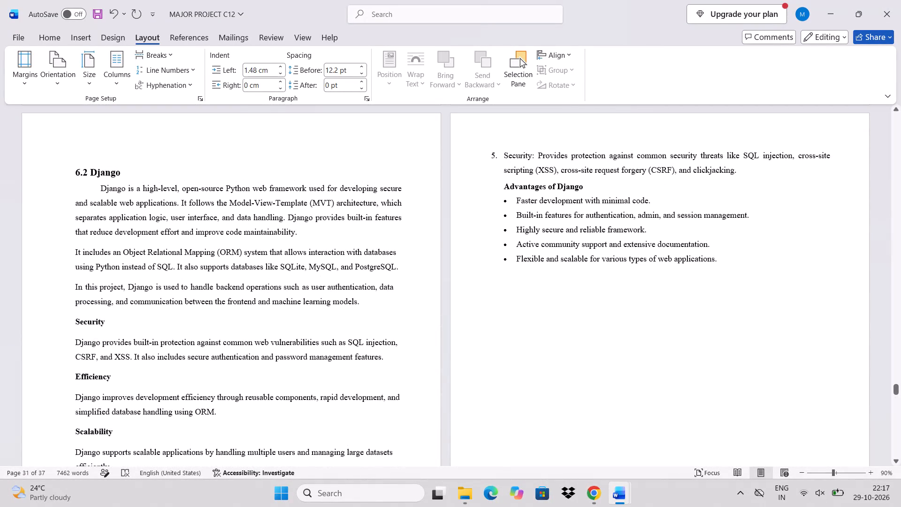
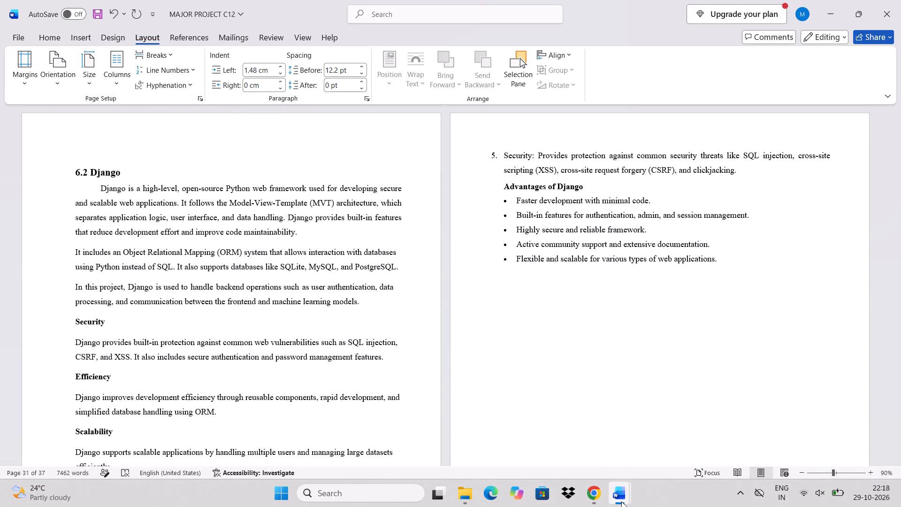
Switch to the Final Doc for NLP-Based Intelligent Paper Evaluation and look through it from System Design to the 5.5 Python IDLE section.
left_click(661, 456)
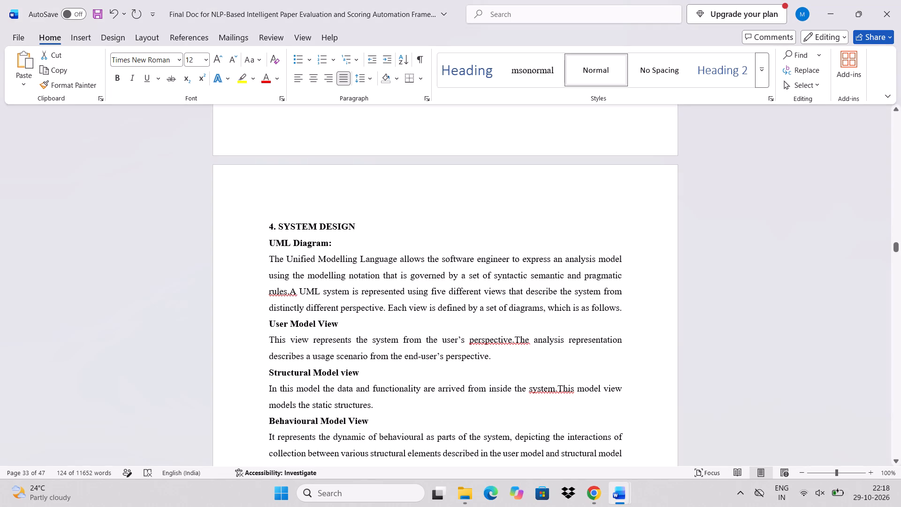
scroll(470, 213, "down", 6)
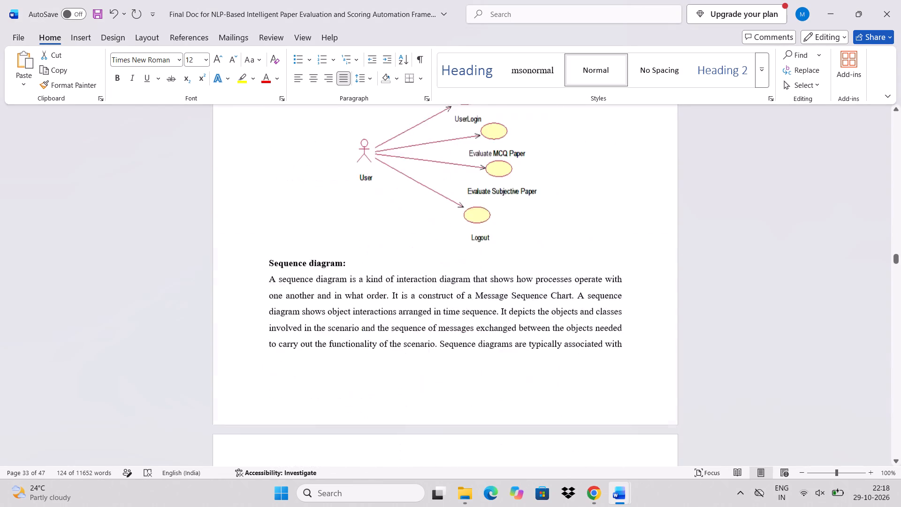
scroll(470, 213, "down", 4)
scroll(470, 213, "up", 1)
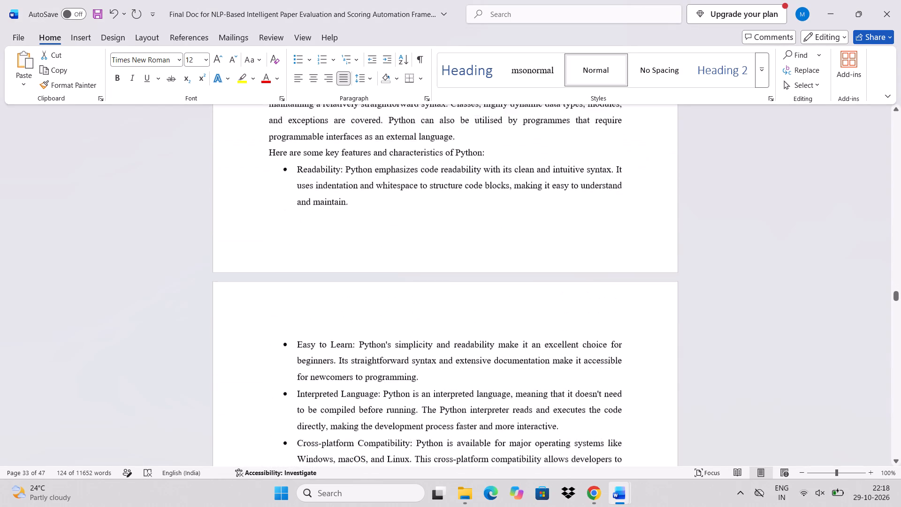
scroll(470, 213, "up", 2)
scroll(470, 213, "down", 11)
scroll(470, 213, "up", 1)
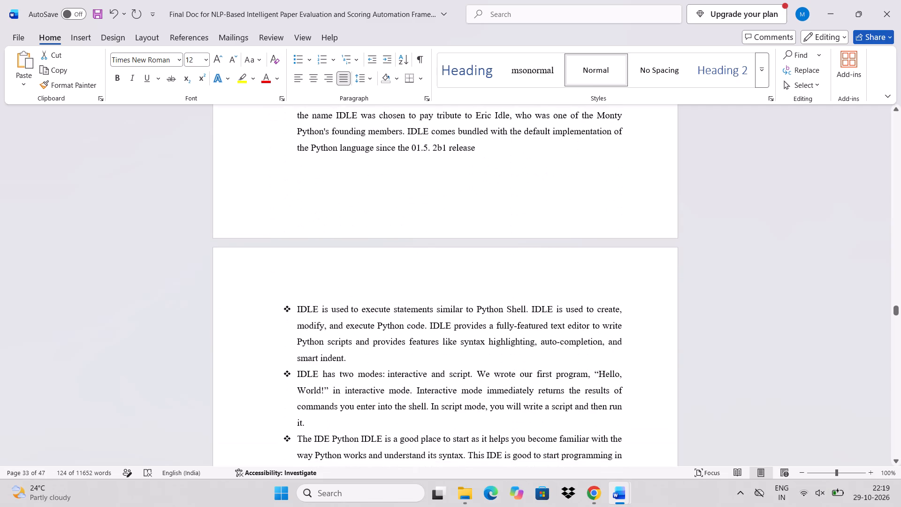
scroll(470, 213, "up", 2)
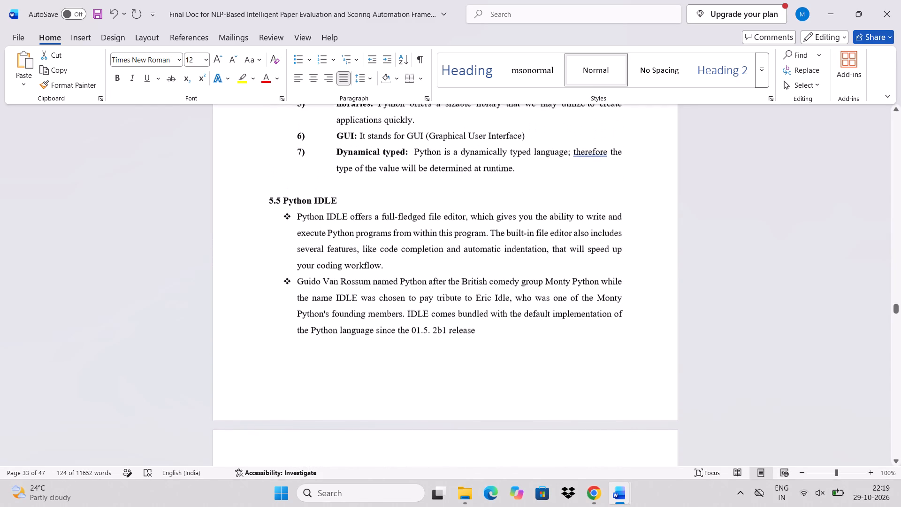
scroll(470, 213, "up", 1)
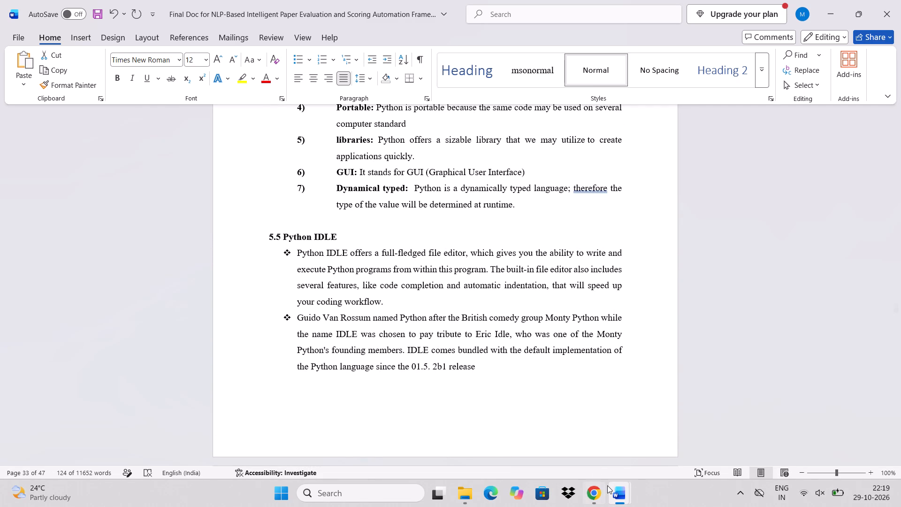
Return to the MAJOR PROJECT C12 report and check the lists under 5.1 Hardware Requirements and 5.2 Software Requirements.
left_click(569, 455)
scroll(448, 371, "down", 8)
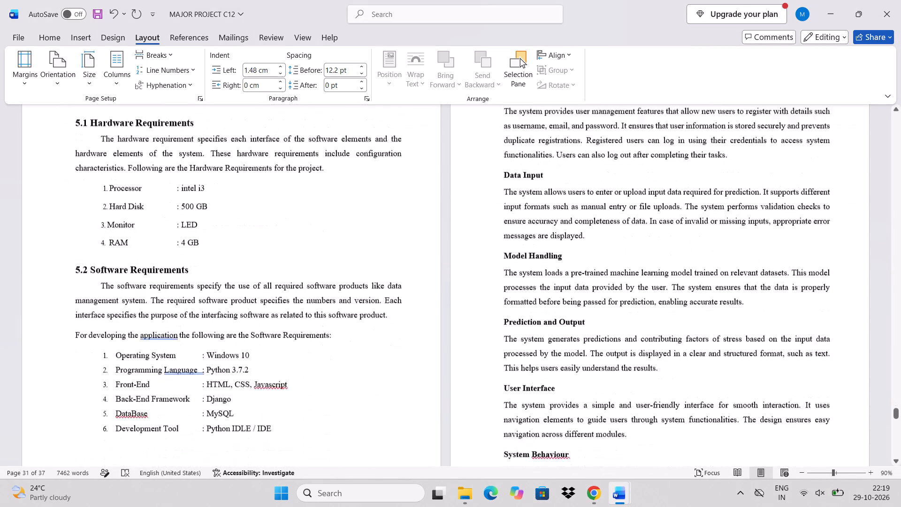
scroll(448, 371, "down", 2)
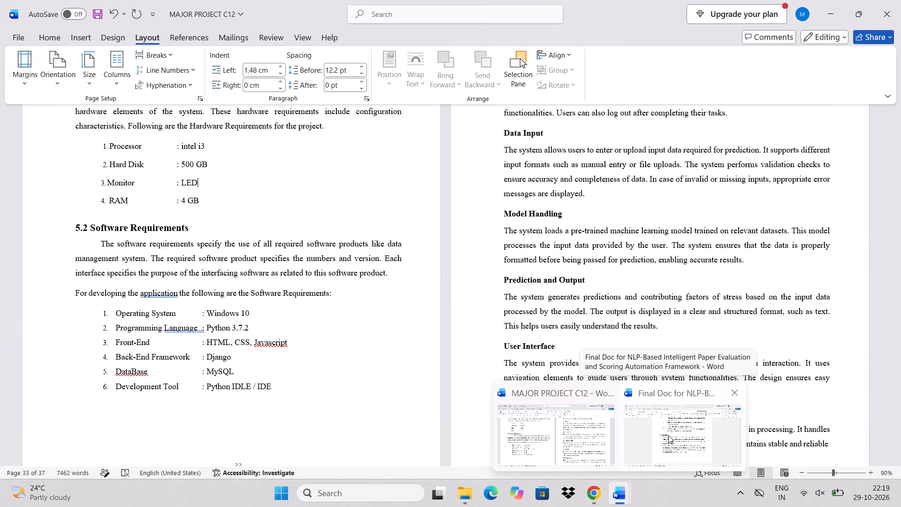
In the Final Doc for NLP-Based Intelligent Paper Evaluation, copy the entire body text of section 5.5 Python IDLE, excluding its heading.
left_click(668, 435)
scroll(473, 359, "down", 2)
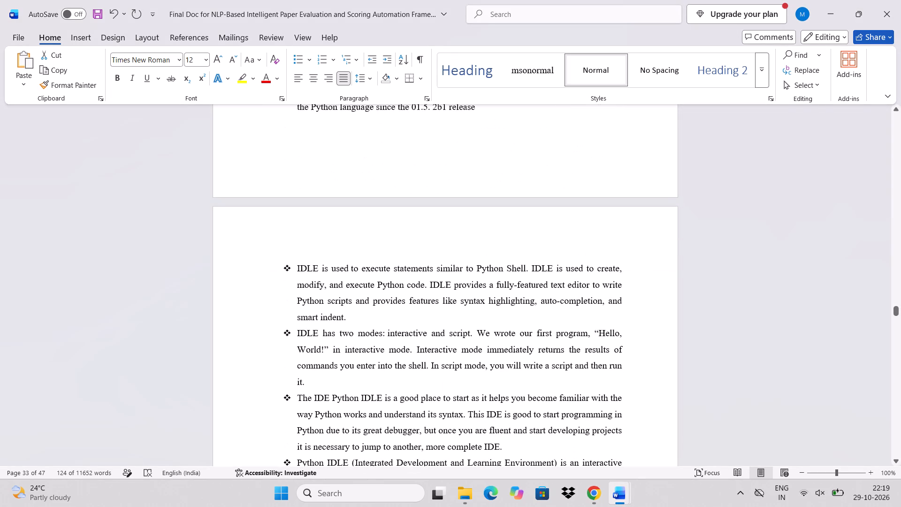
scroll(473, 359, "down", 5)
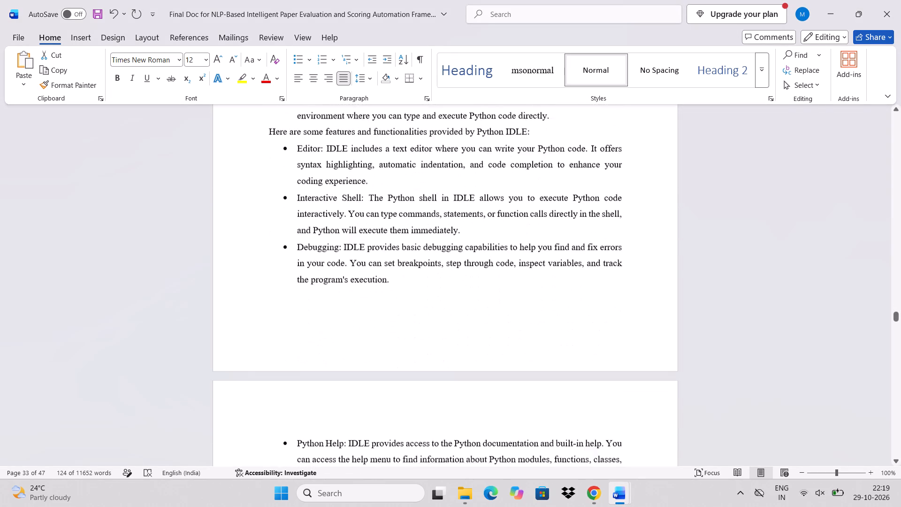
scroll(473, 359, "down", 3)
scroll(473, 359, "up", 1)
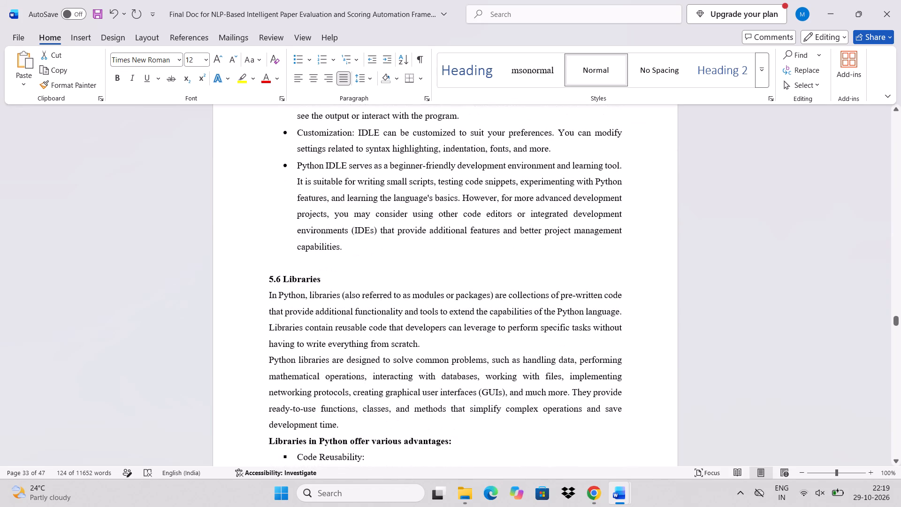
scroll(473, 359, "up", 1)
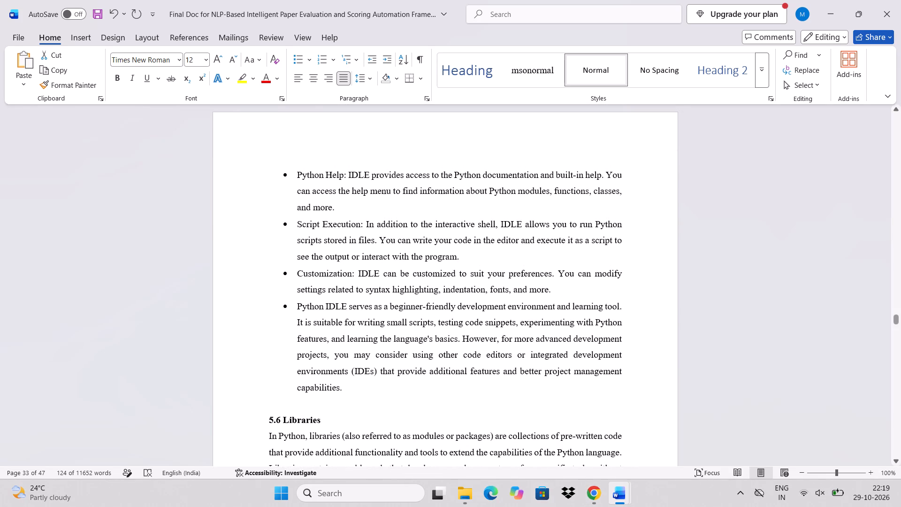
left_click_drag(351, 392, 258, 115)
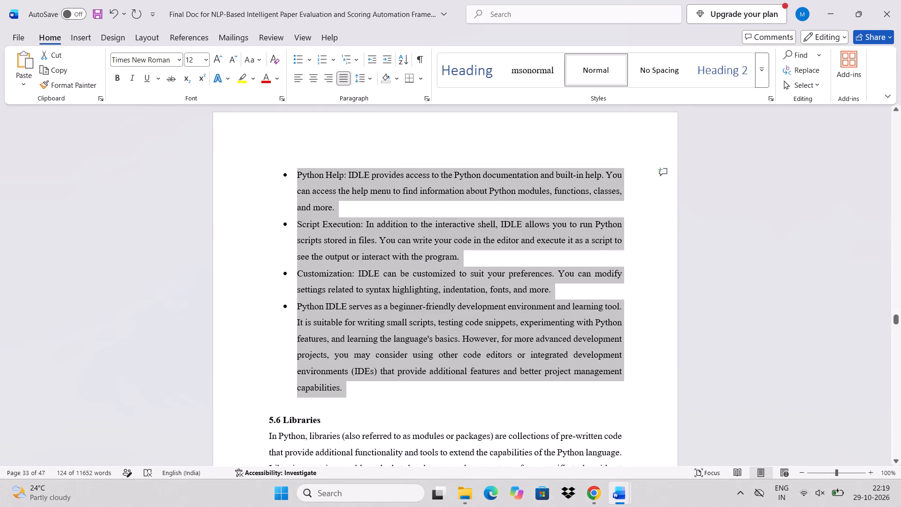
left_click_drag(258, 115, 276, 94)
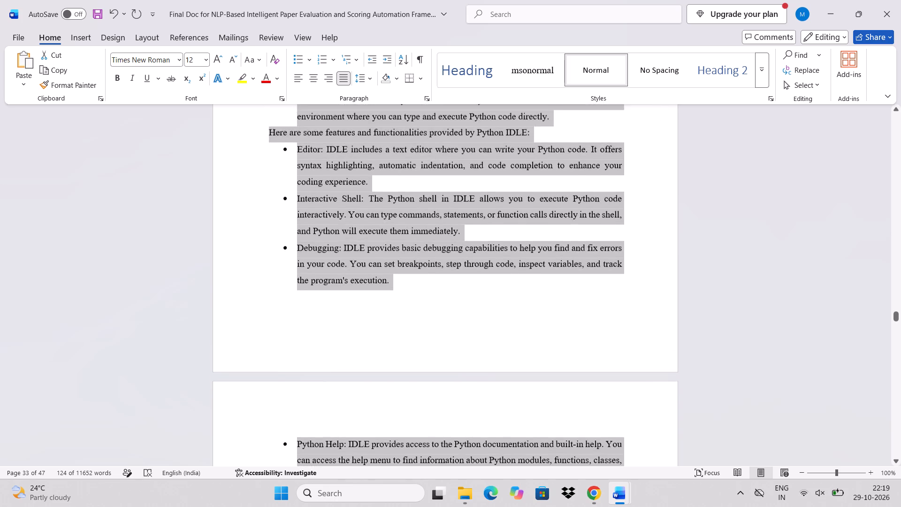
left_click_drag(276, 94, 280, 100)
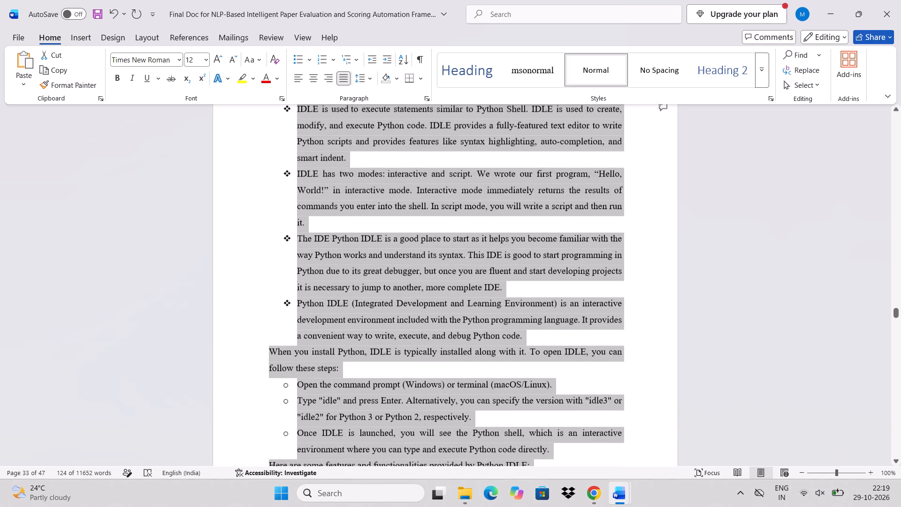
left_click_drag(280, 100, 281, 104)
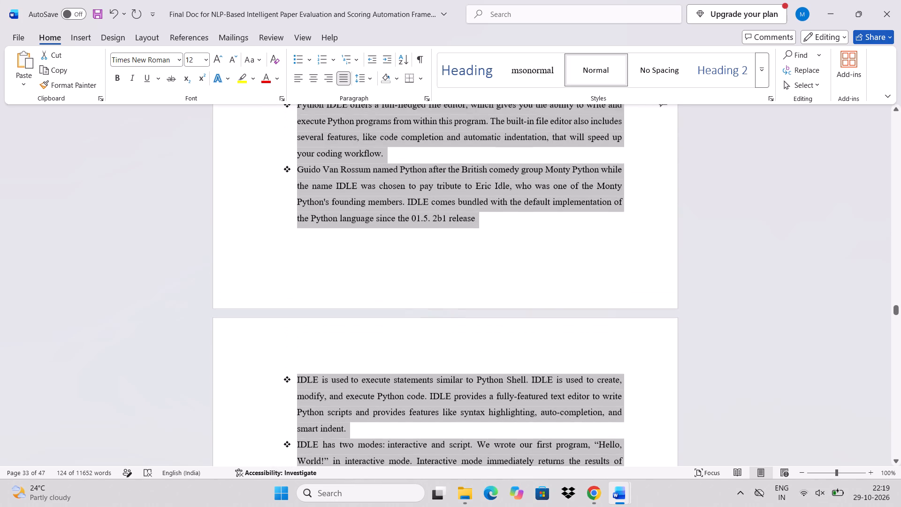
left_click_drag(281, 104, 285, 254)
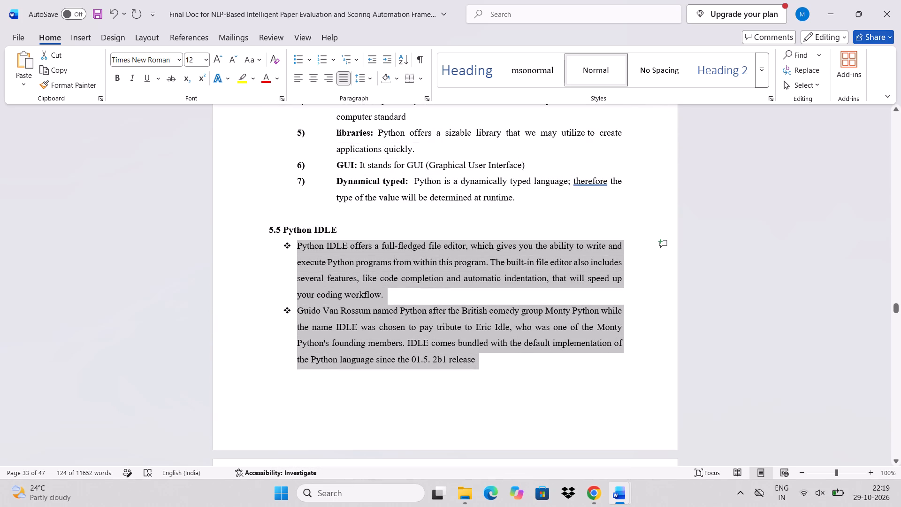
left_click_drag(285, 254, 289, 244)
key("ctrl+c")
left_click(592, 498)
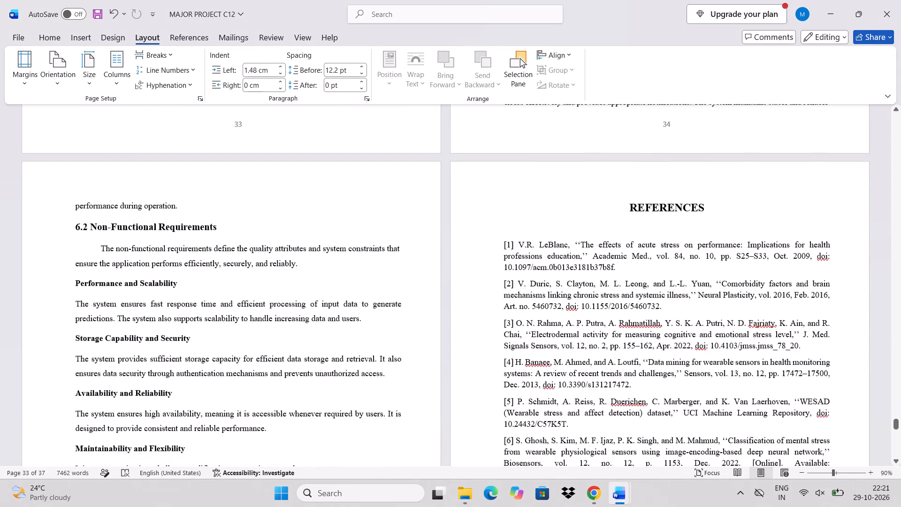
scroll(531, 311, "up", 11)
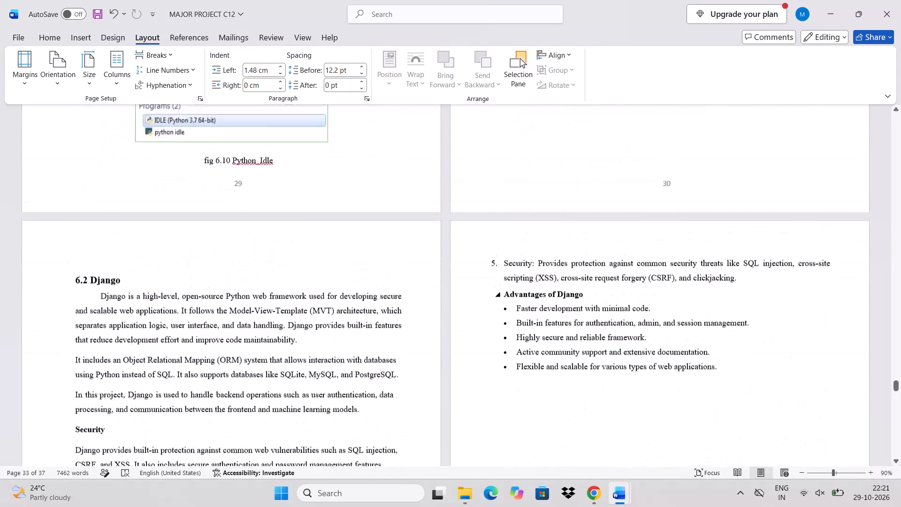
left_click(725, 387)
key("Return")
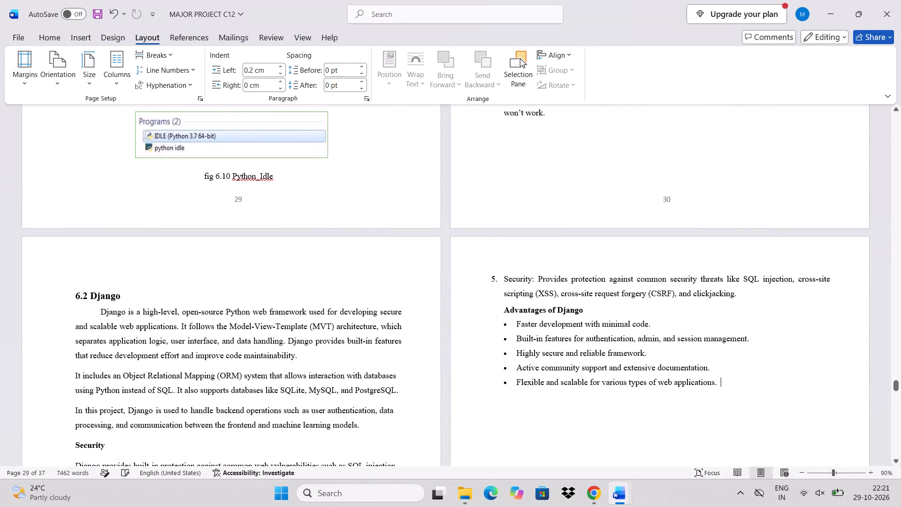
key("Return")
key("Return")
key("ctrl+v")
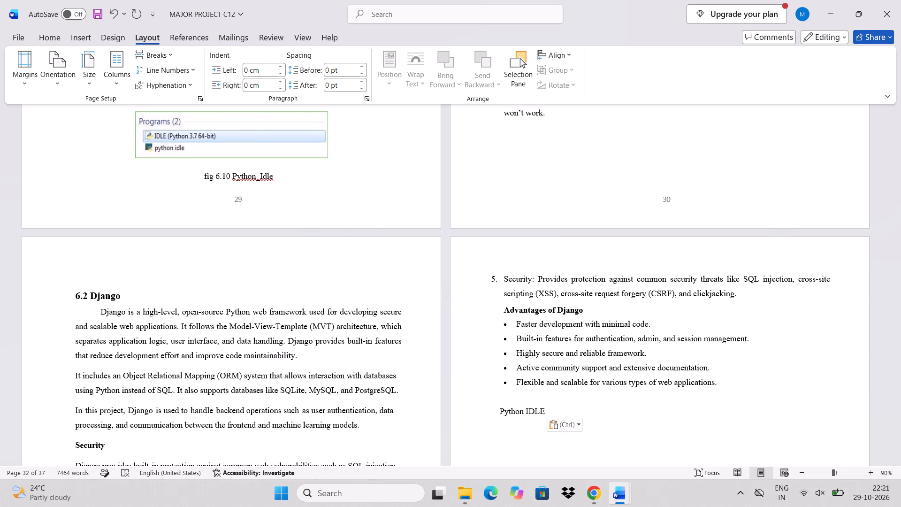
Extend the pasted heading so it reads "Python IDLE – Development Environment".
key("minus")
key("BackSpace")
key("space")
type("0")
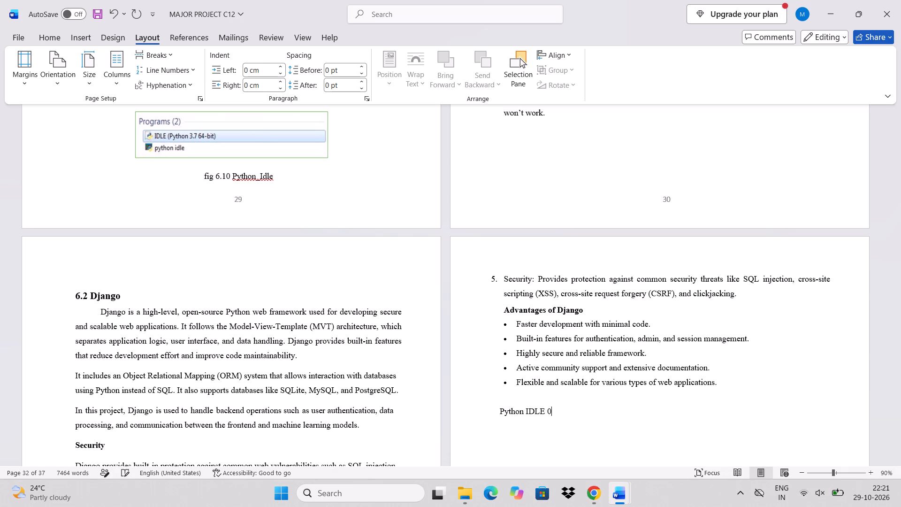
key("BackSpace")
type("-")
key("space")
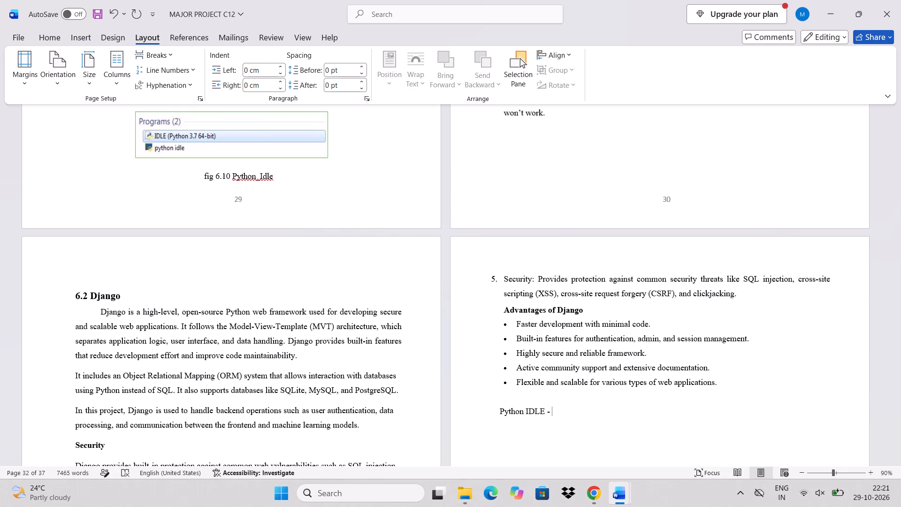
type("Development")
key("space")
type("Environment")
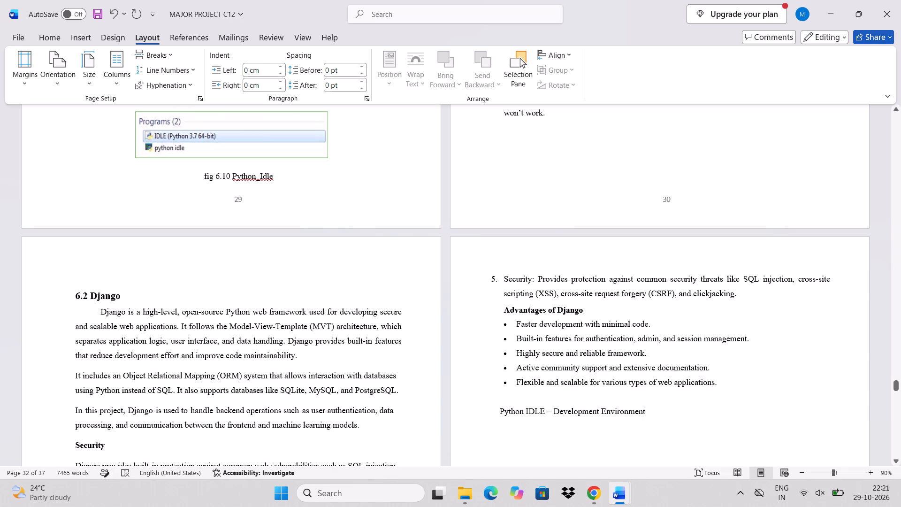
Check the font formatting of the report's existing section headings, such as 1.1 Disadvantages and 1.2 Overview.
scroll(287, 291, "up", 4)
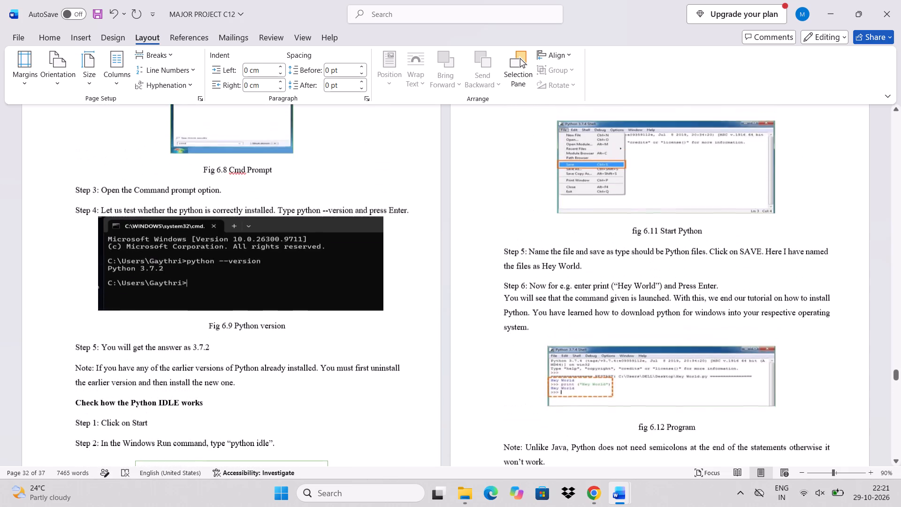
scroll(287, 291, "up", 6)
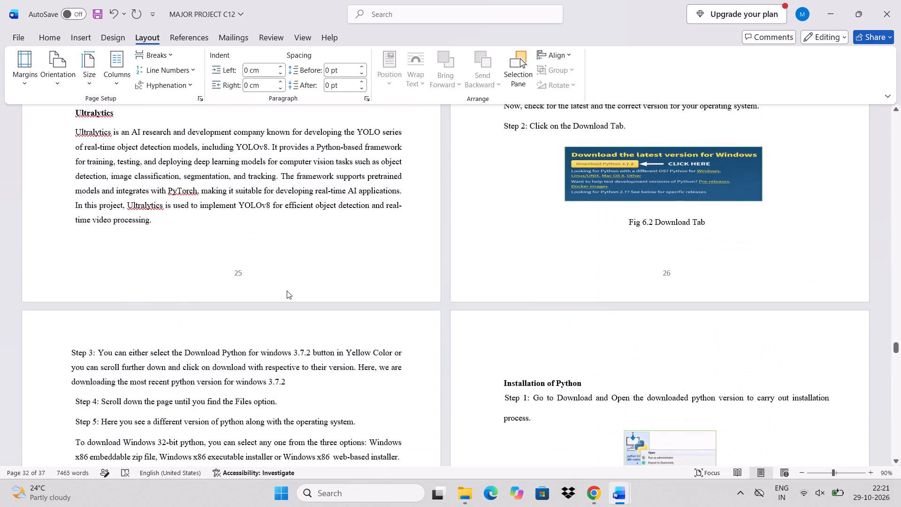
scroll(287, 291, "up", 9)
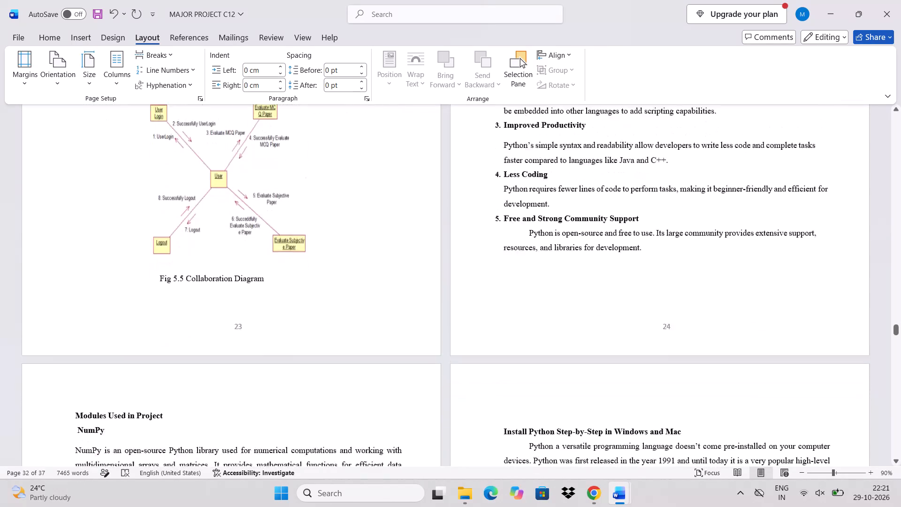
scroll(287, 291, "up", 4)
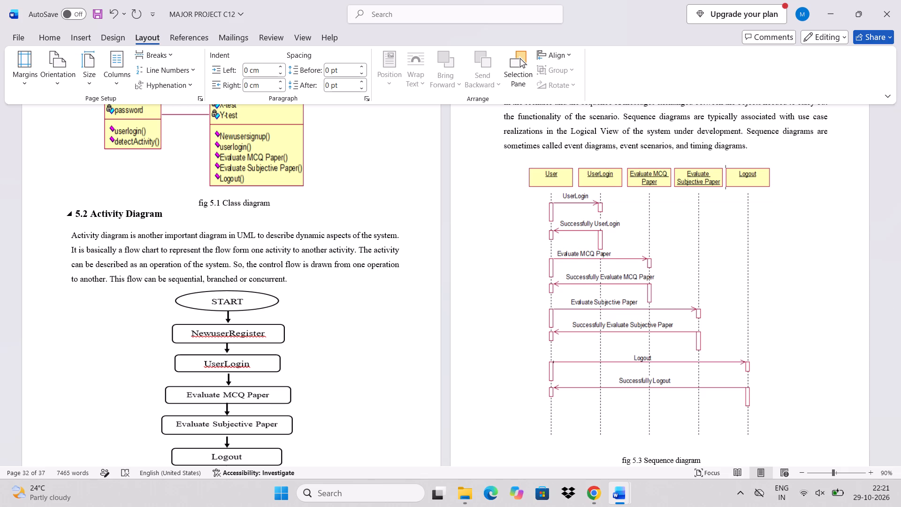
scroll(167, 213, "up", 3)
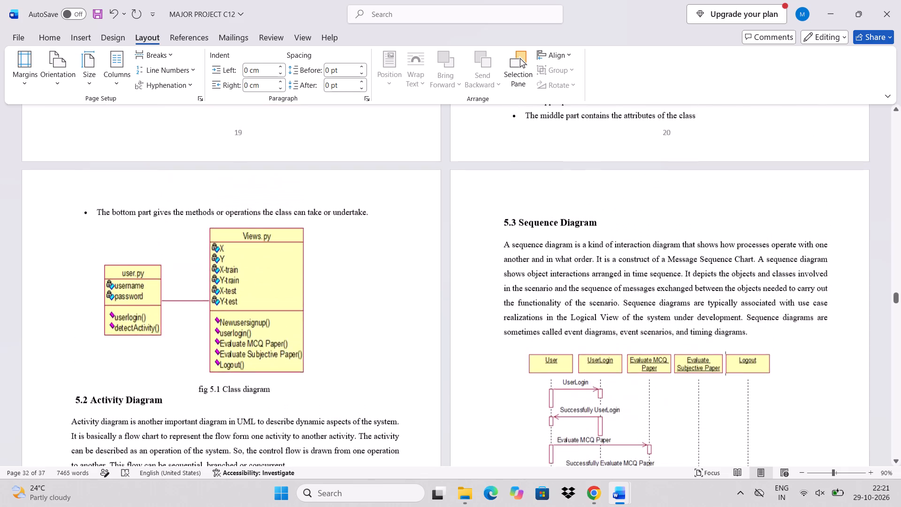
scroll(167, 213, "up", 4)
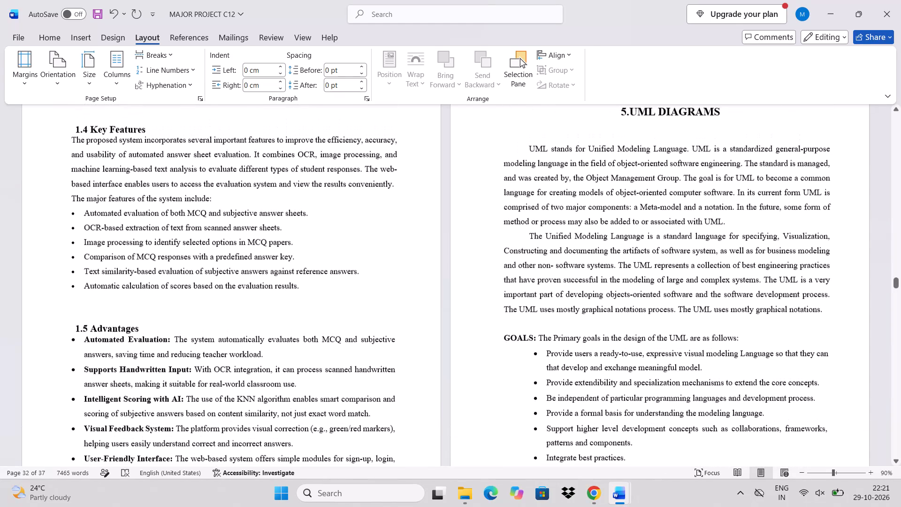
scroll(167, 213, "up", 5)
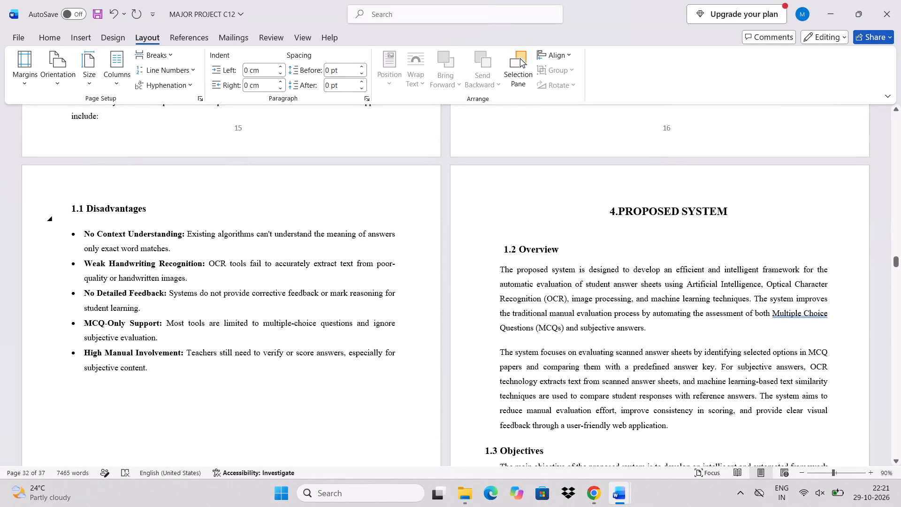
left_click_drag(147, 211, 111, 207)
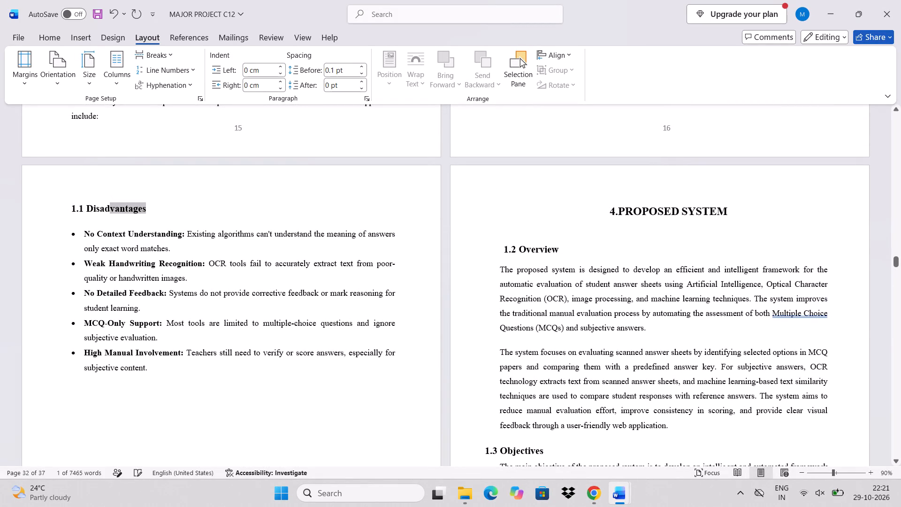
left_click_drag(534, 251, 561, 249)
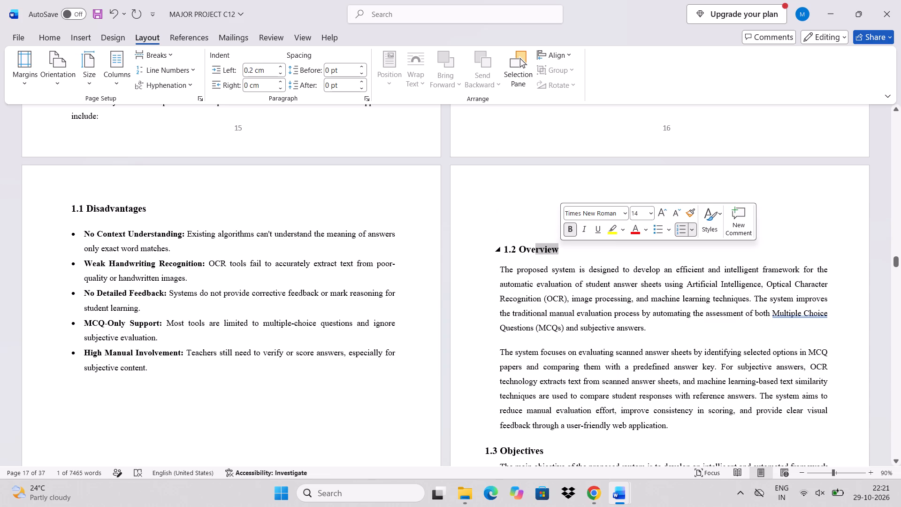
left_click(557, 276)
Make the "Python IDLE – Development Environment" heading below the Advantages of Django list bold with font size 14.
scroll(557, 276, "down", 10)
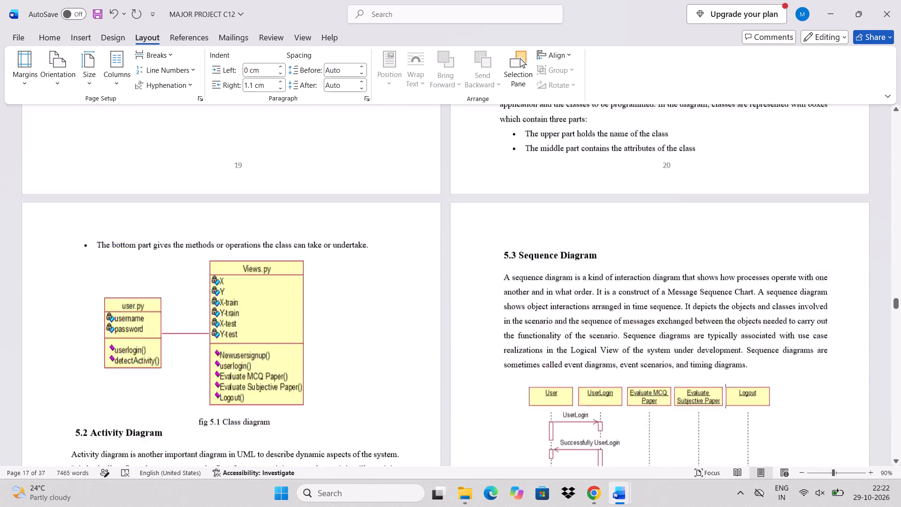
scroll(557, 276, "down", 8)
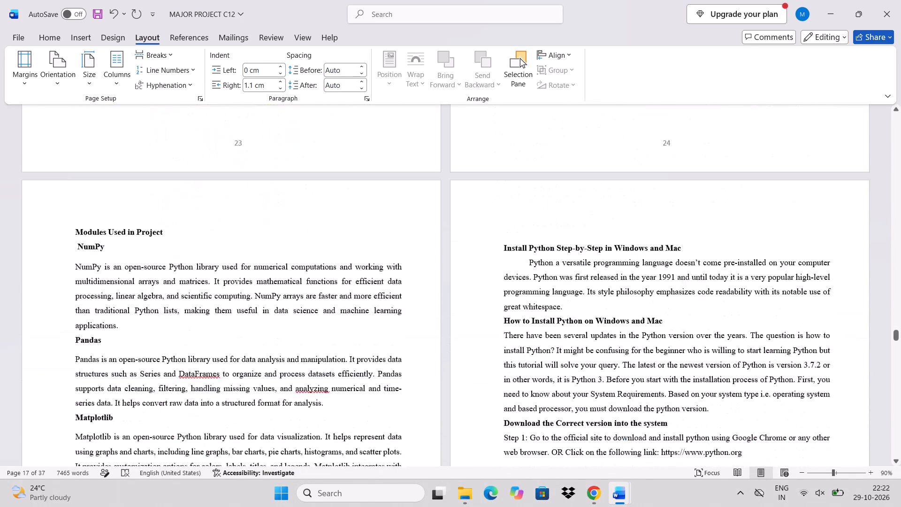
scroll(557, 276, "down", 9)
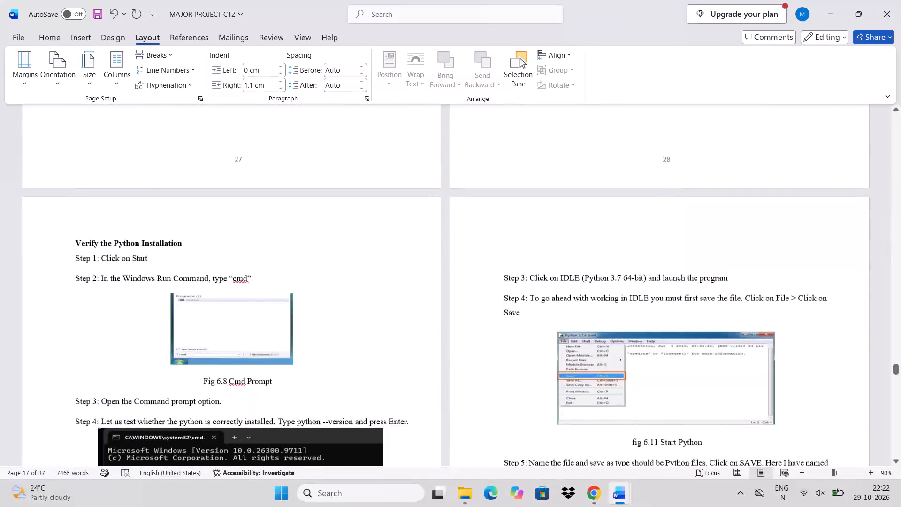
scroll(557, 276, "down", 7)
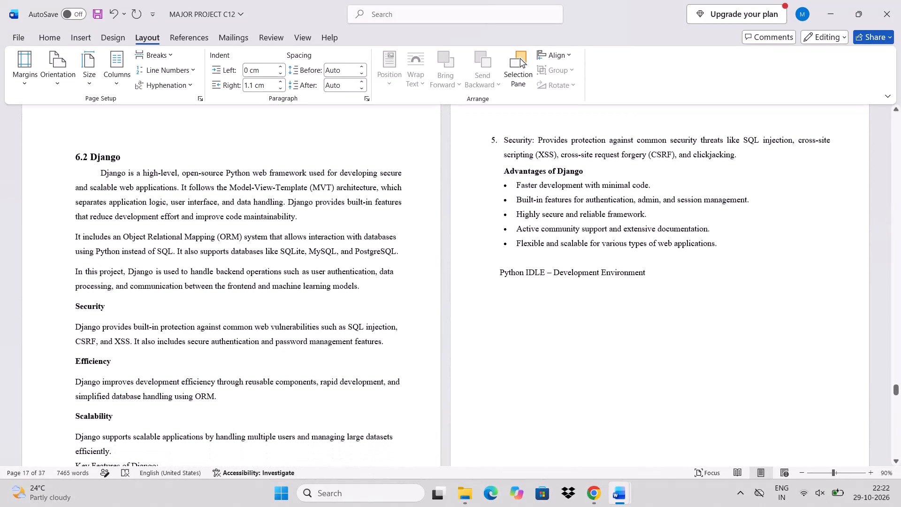
left_click_drag(647, 273, 507, 266)
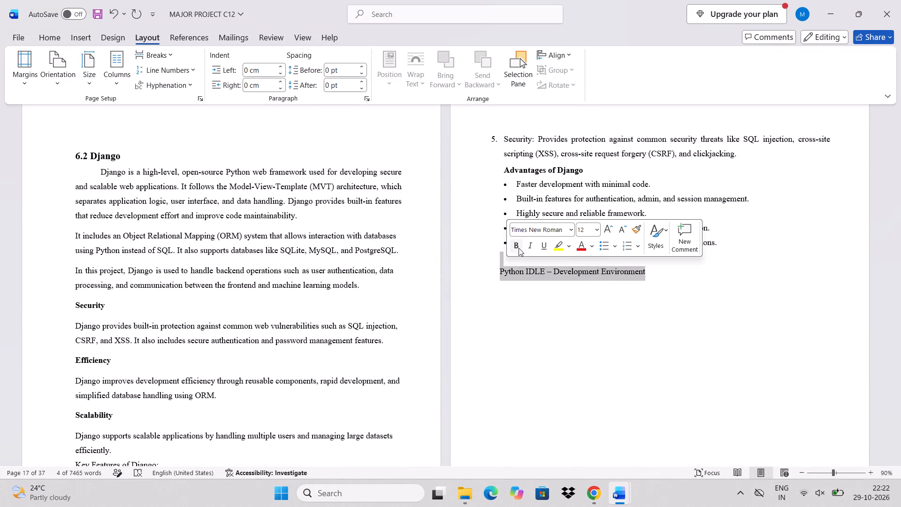
left_click(519, 248)
left_click(588, 229)
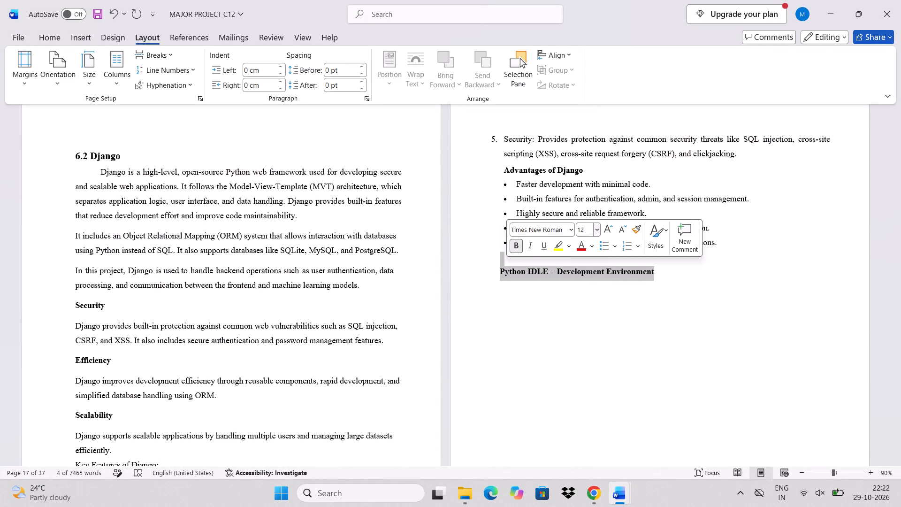
type("14")
key("Return")
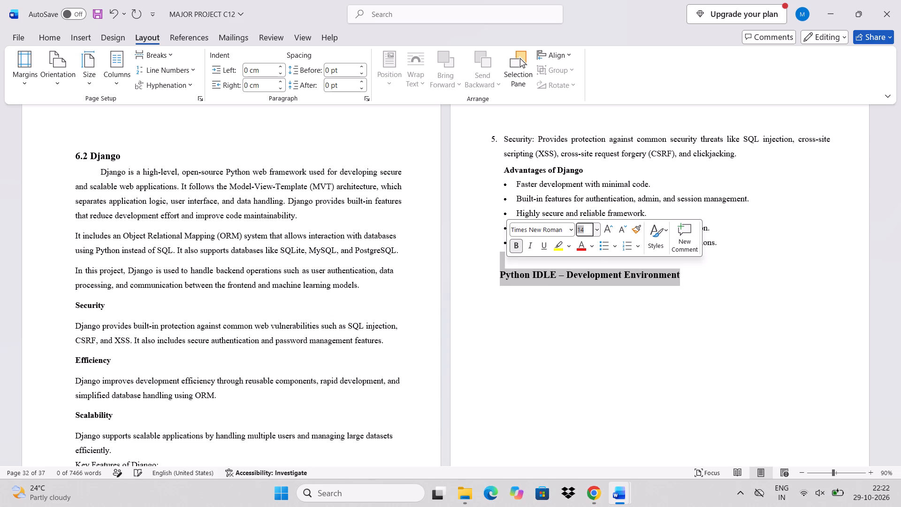
left_click(651, 306)
left_click(689, 277)
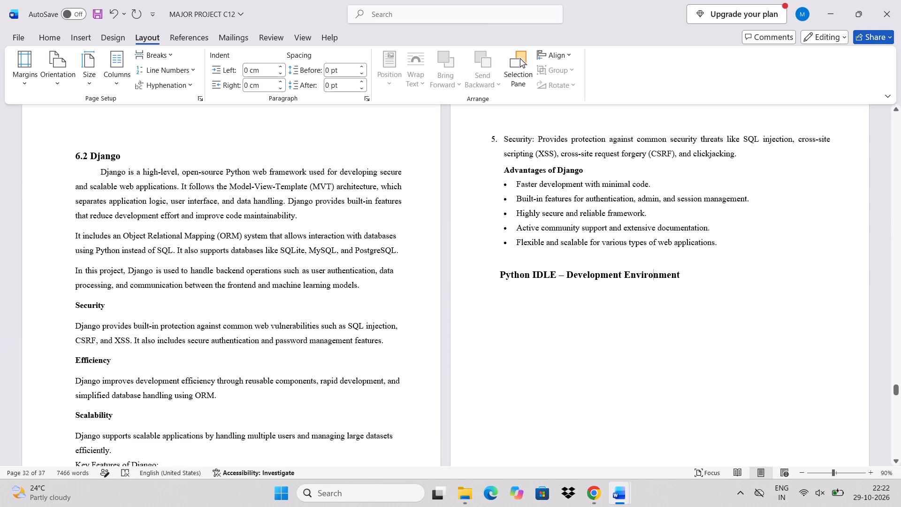
key("Return")
key("Return")
left_click(598, 496)
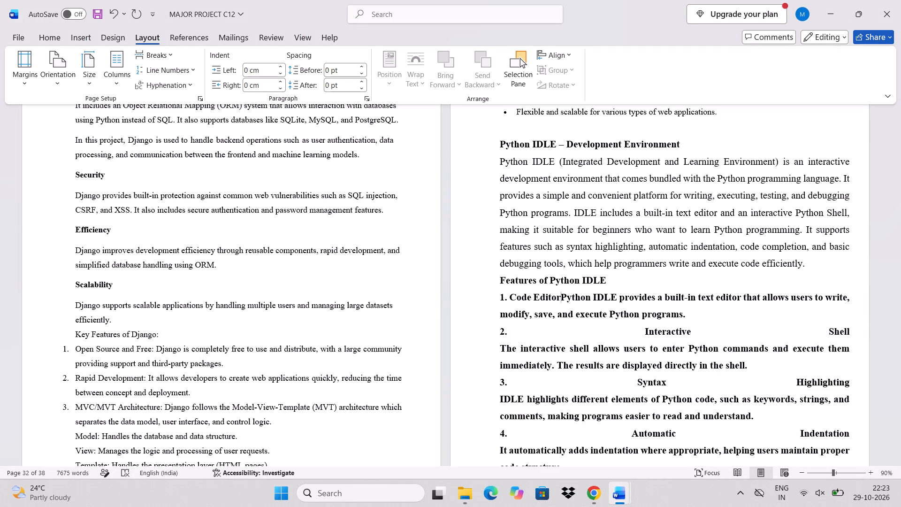
key("shift+colon")
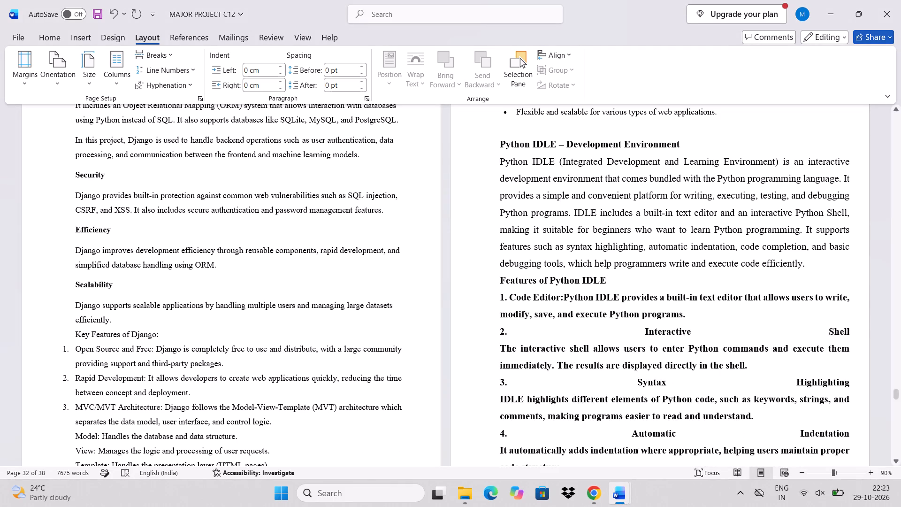
left_click(500, 349)
key("BackSpace")
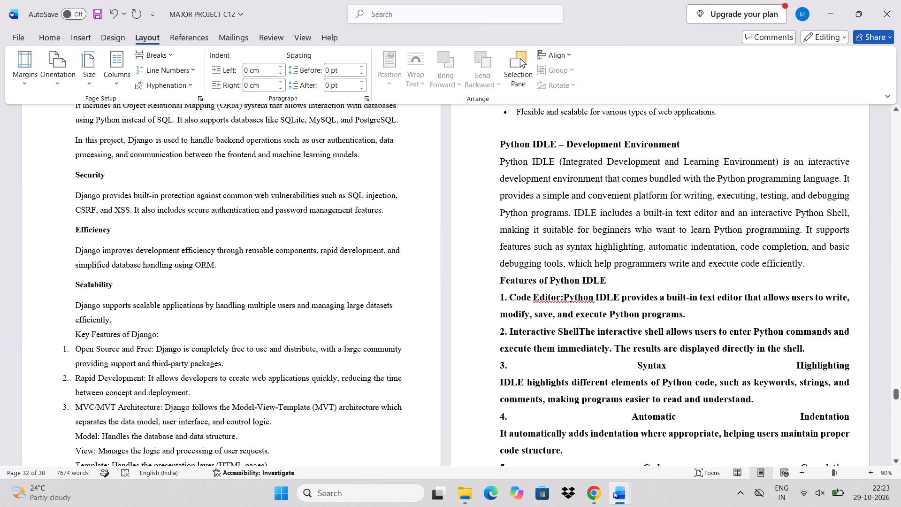
left_click(565, 296)
key("space")
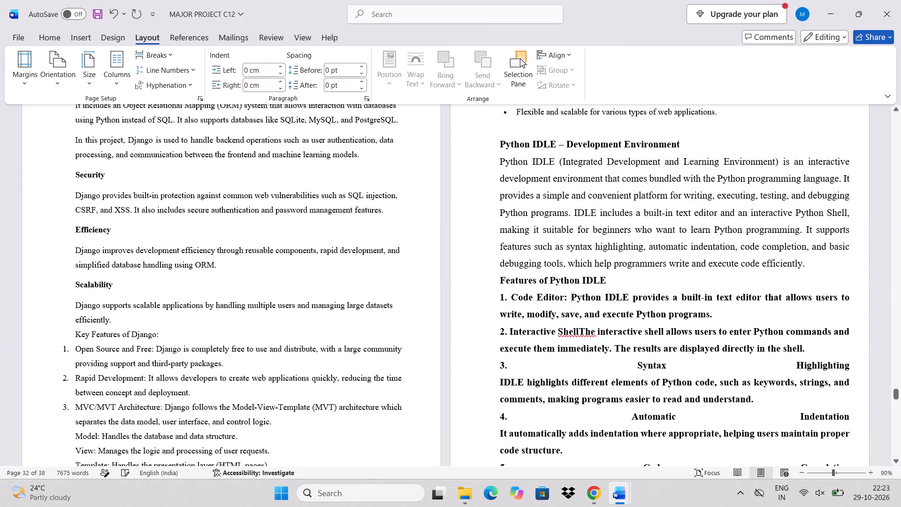
left_click(580, 330)
type(":")
key("space")
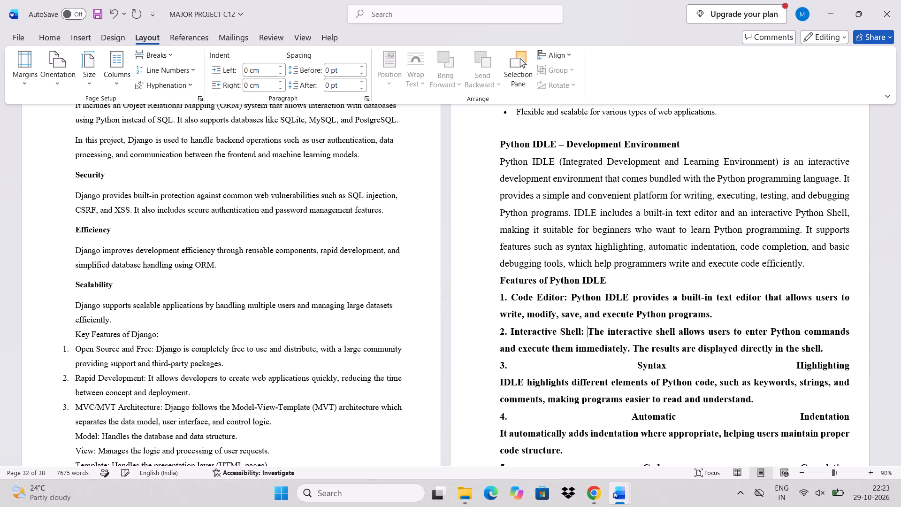
Join the Syntax Highlighting title with its description on one line, separated by a colon and a space.
left_click(498, 385)
key("BackSpace")
key("space")
type(":")
key("BackSpace")
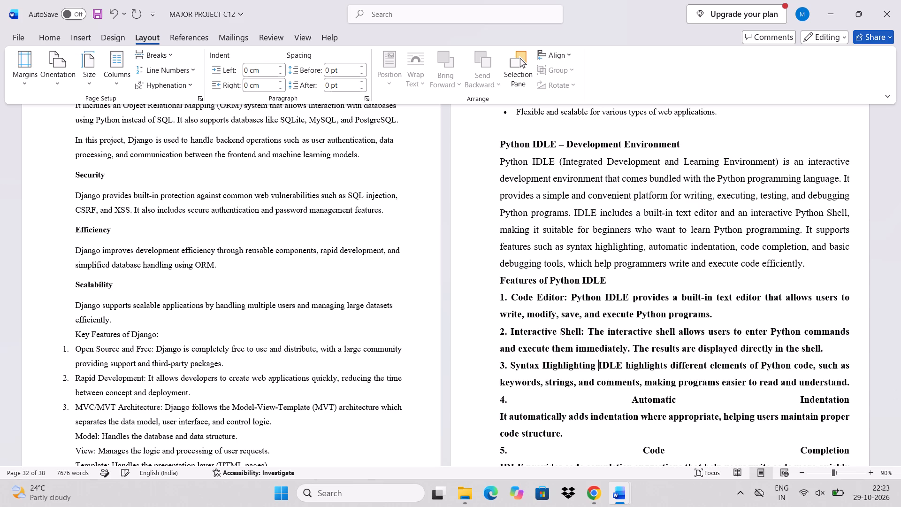
key("BackSpace")
type(":")
key("space")
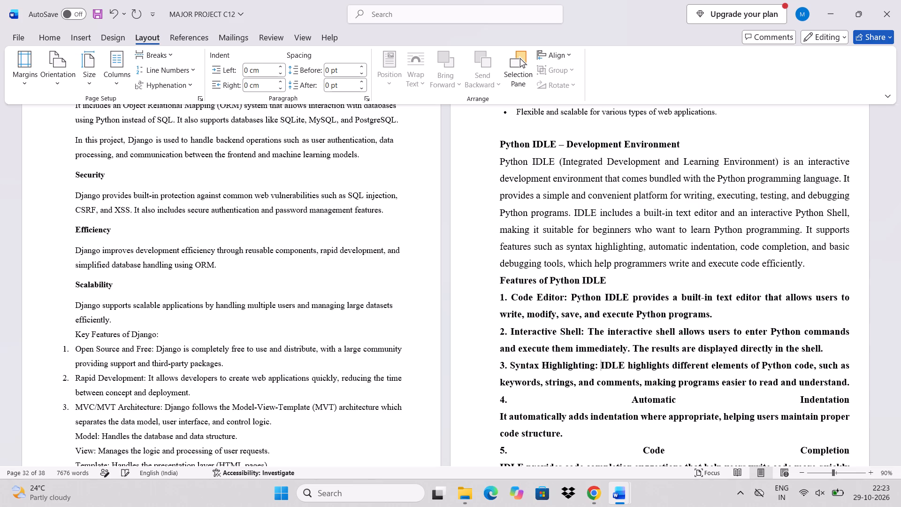
Join the Automatic Indentation and Code Completion titles with their descriptions on one line, each separated by a colon and a space.
left_click(497, 417)
key("BackSpace")
type(":")
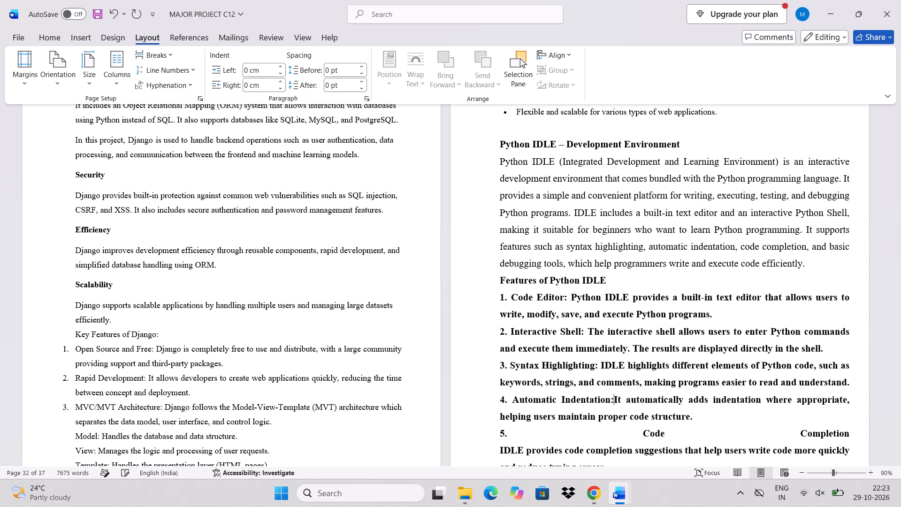
key("space")
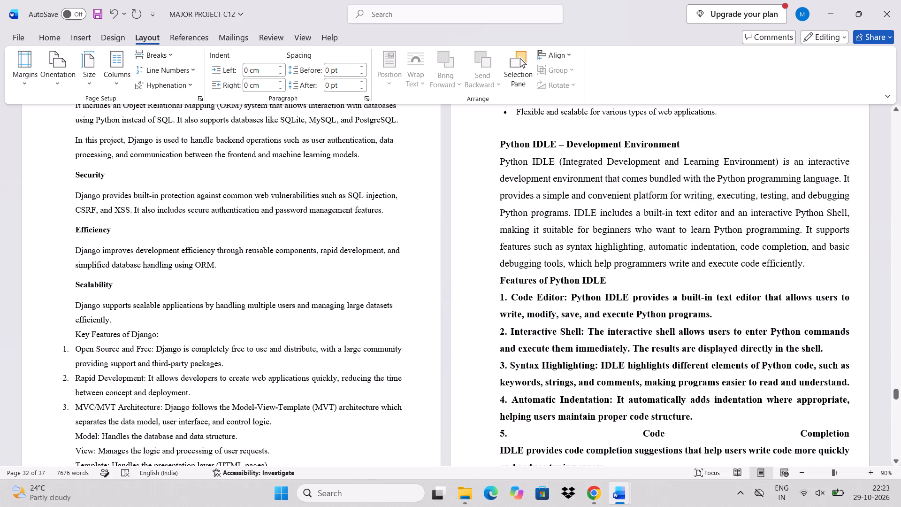
left_click(500, 448)
key("BackSpace")
type(":")
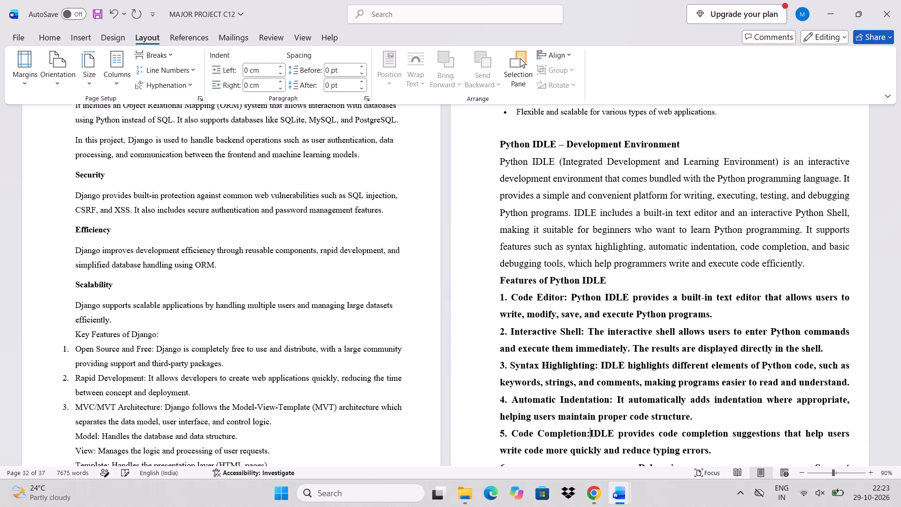
key("space")
Join the Debugging Support title with its description on one line, separated by a colon and a space.
scroll(535, 401, "down", 1)
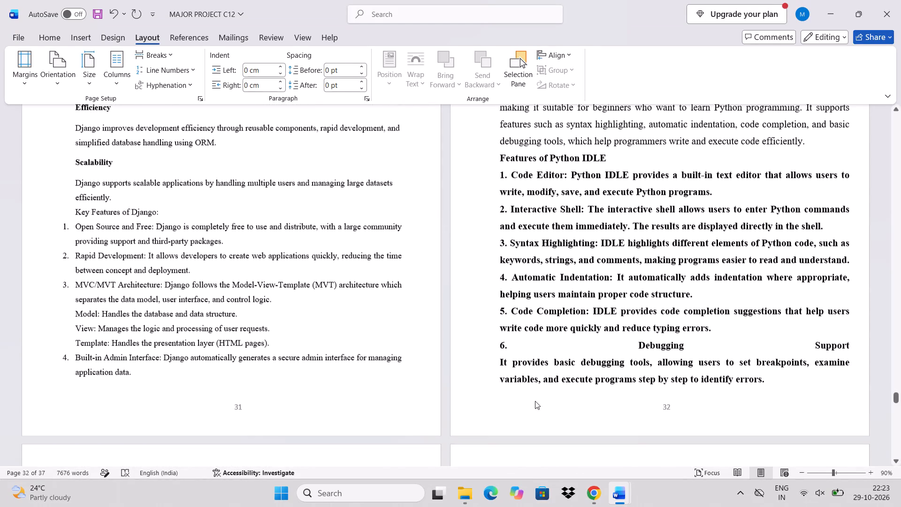
scroll(535, 401, "down", 1)
left_click(498, 359)
key("BackSpace")
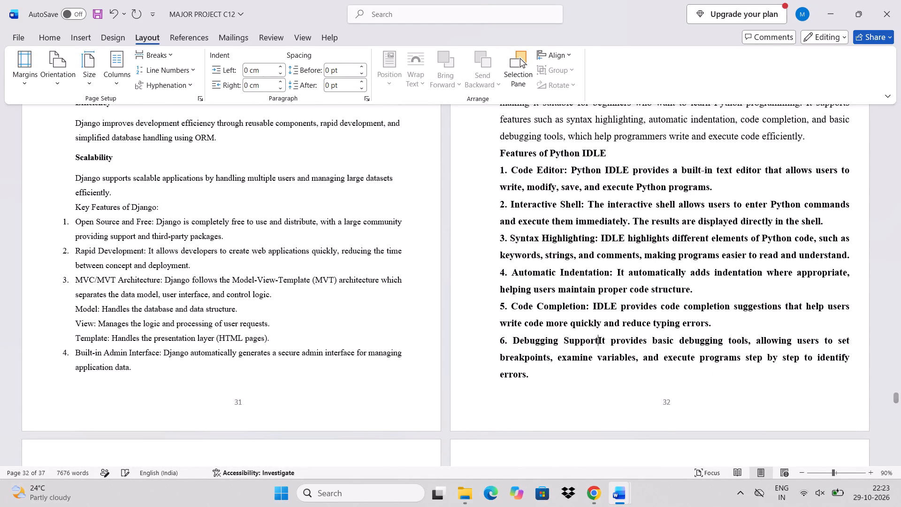
type(":")
key("space")
Remove the bold formatting from the Code Editor, Interactive Shell and Syntax Highlighting descriptions, keeping their numbered titles bold.
scroll(498, 359, "down", 1)
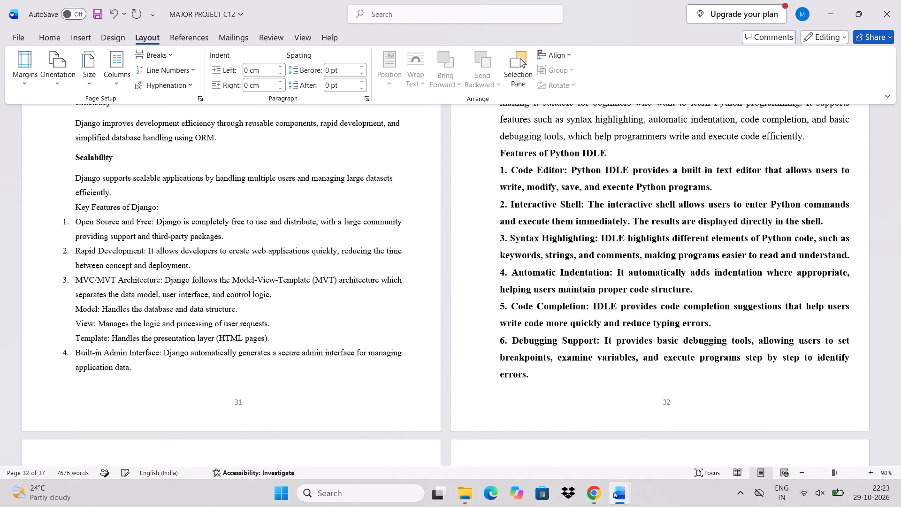
scroll(498, 359, "down", 1)
scroll(515, 273, "up", 1)
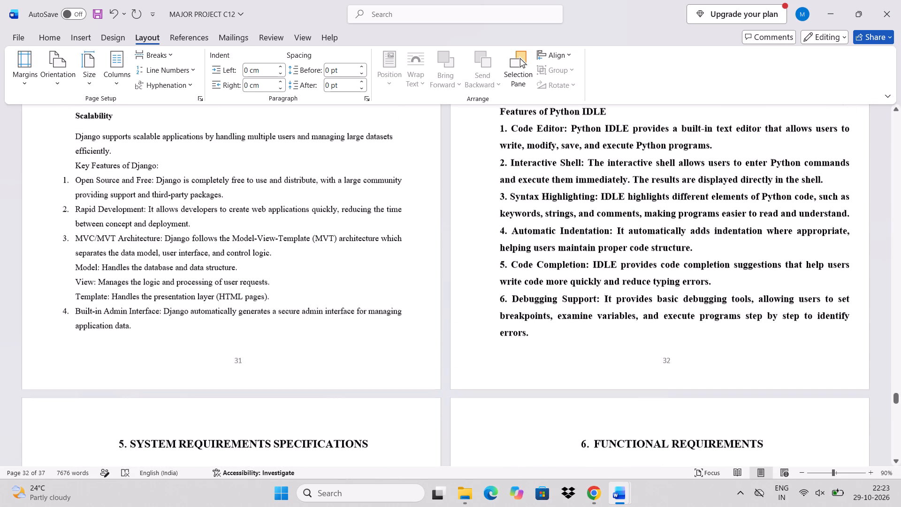
scroll(515, 273, "up", 1)
left_click_drag(568, 177, 640, 198)
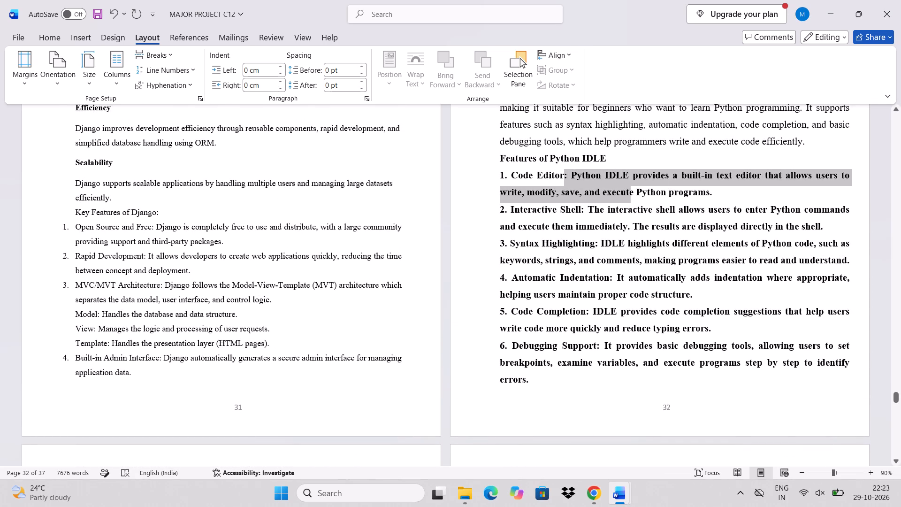
left_click_drag(640, 198, 753, 192)
left_click(711, 168)
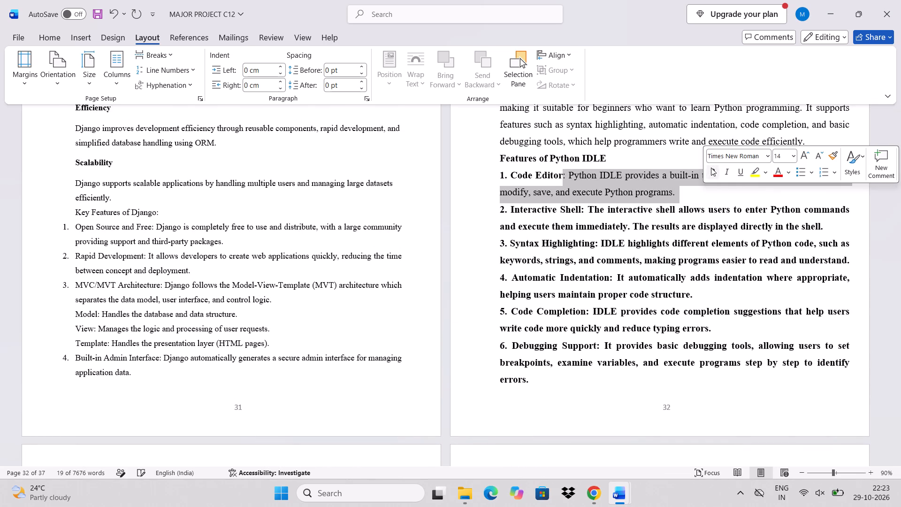
left_click_drag(587, 209, 653, 223)
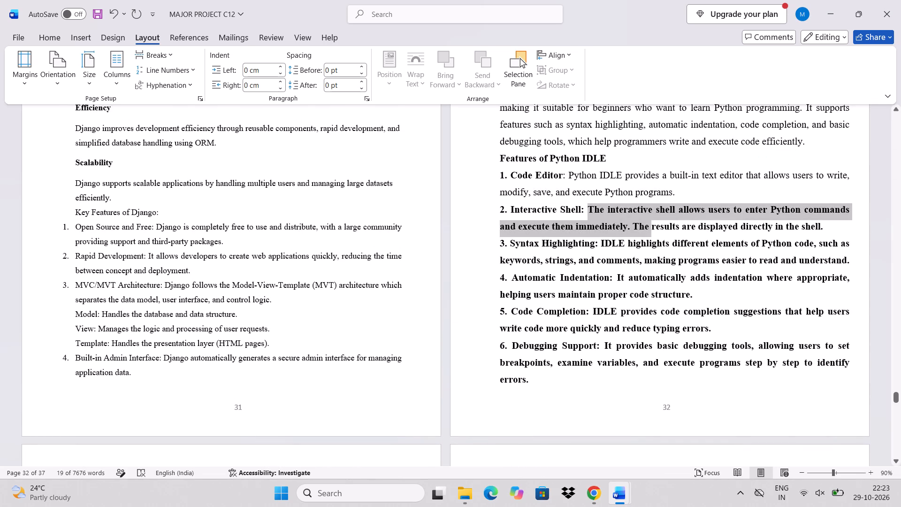
left_click_drag(653, 223, 843, 227)
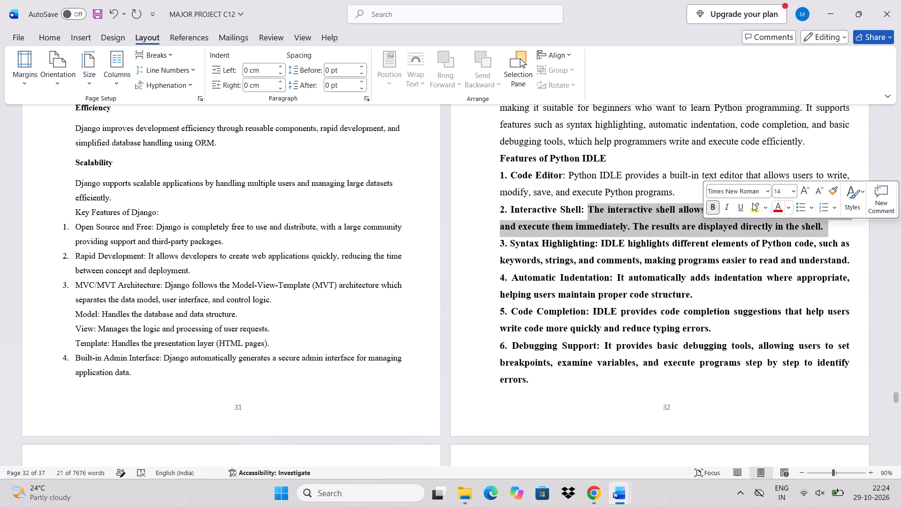
left_click(713, 208)
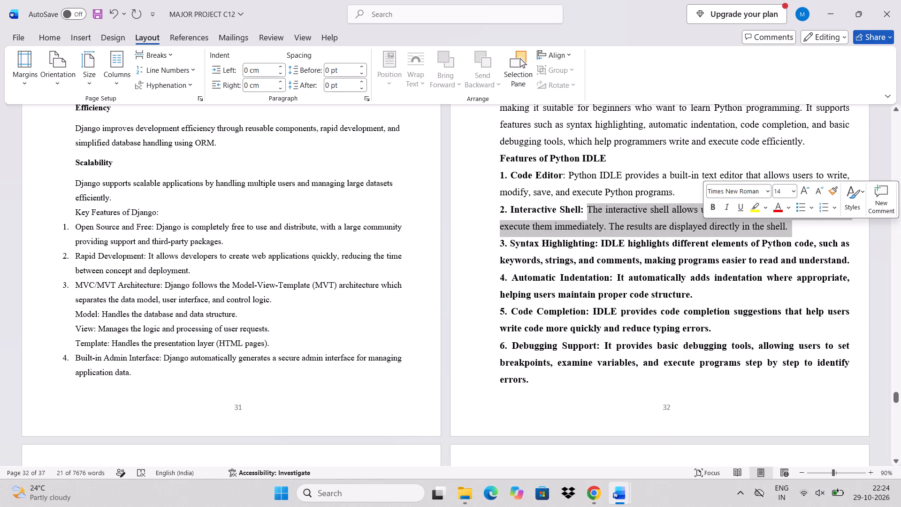
left_click_drag(601, 243, 705, 262)
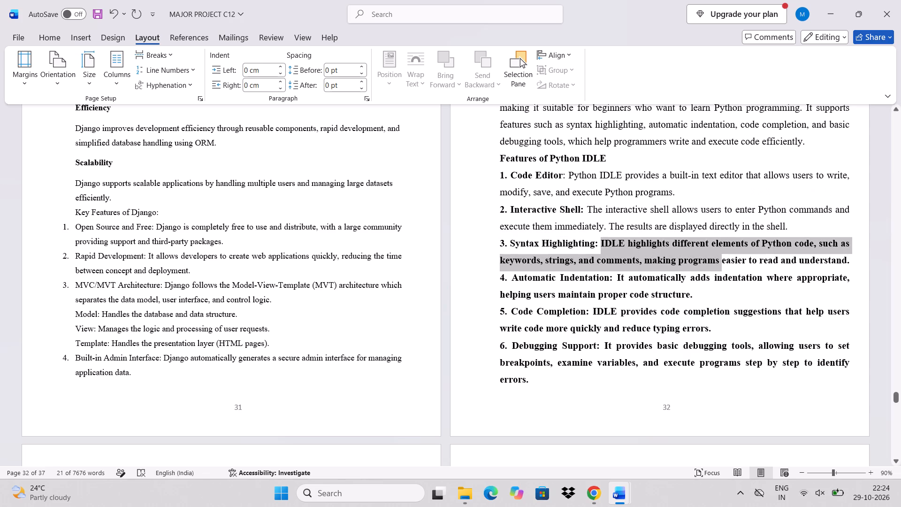
left_click_drag(705, 262, 855, 264)
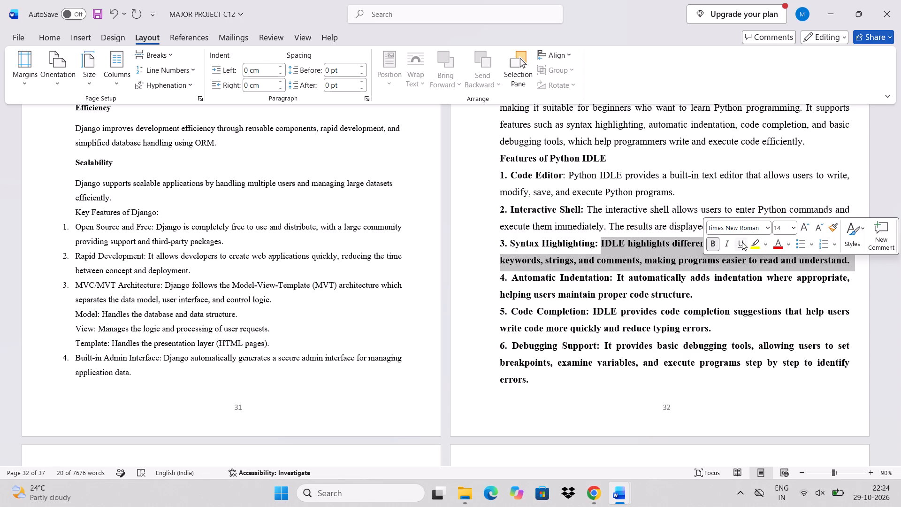
left_click(714, 244)
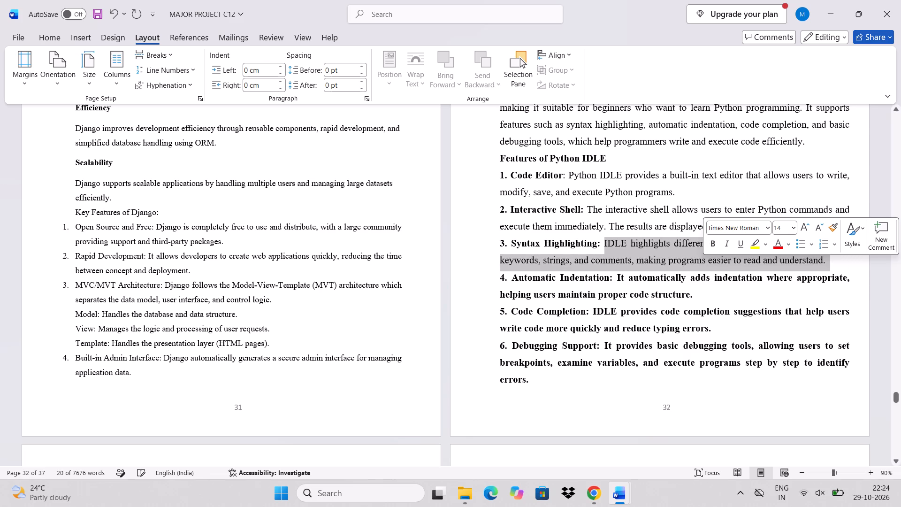
Remove the bold formatting from the Automatic Indentation, Code Completion and Debugging Support descriptions, keeping their numbered titles bold.
left_click_drag(615, 277, 688, 293)
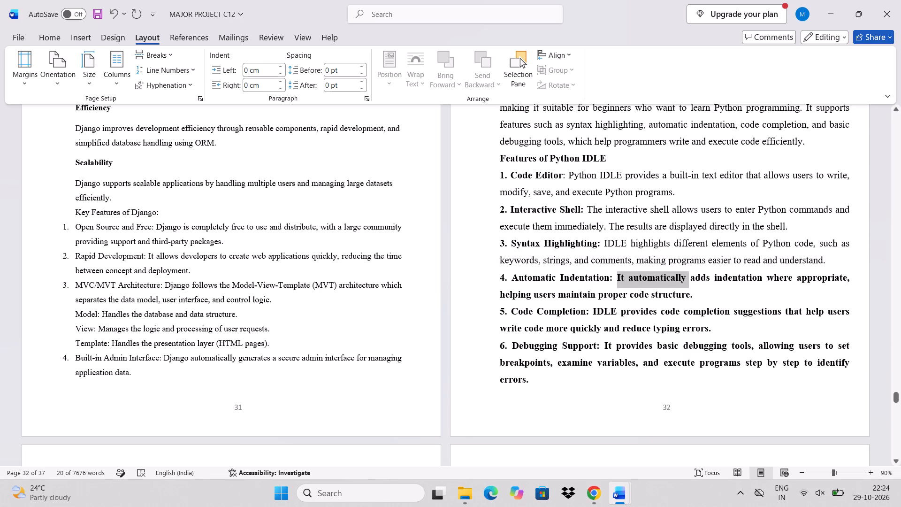
left_click_drag(688, 293, 696, 297)
left_click(702, 272)
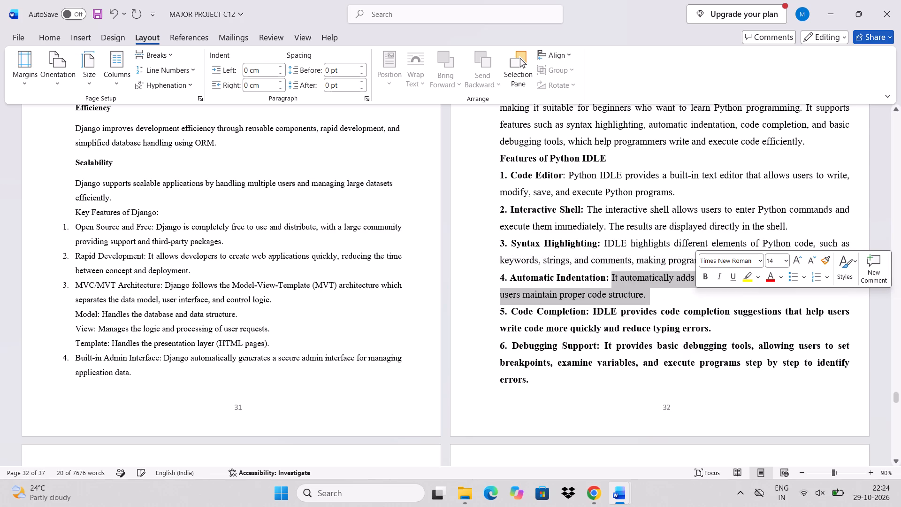
left_click_drag(591, 315, 712, 337)
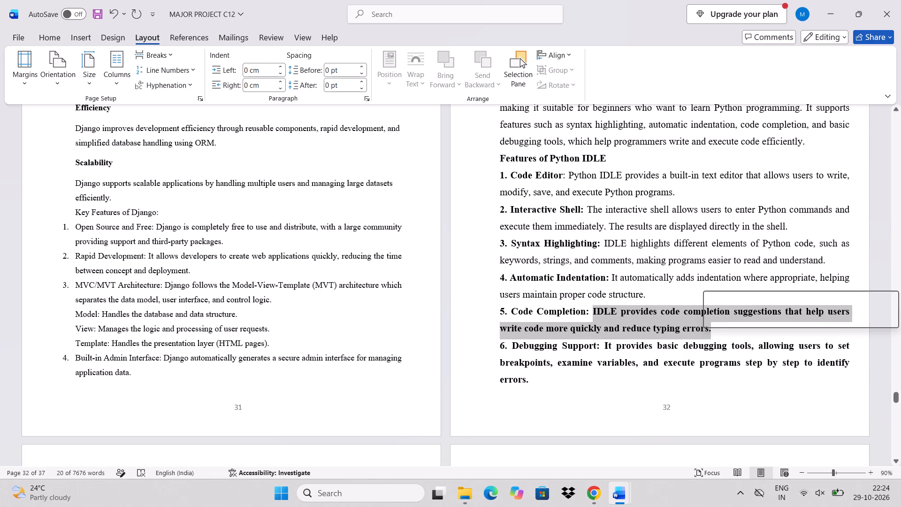
left_click(712, 318)
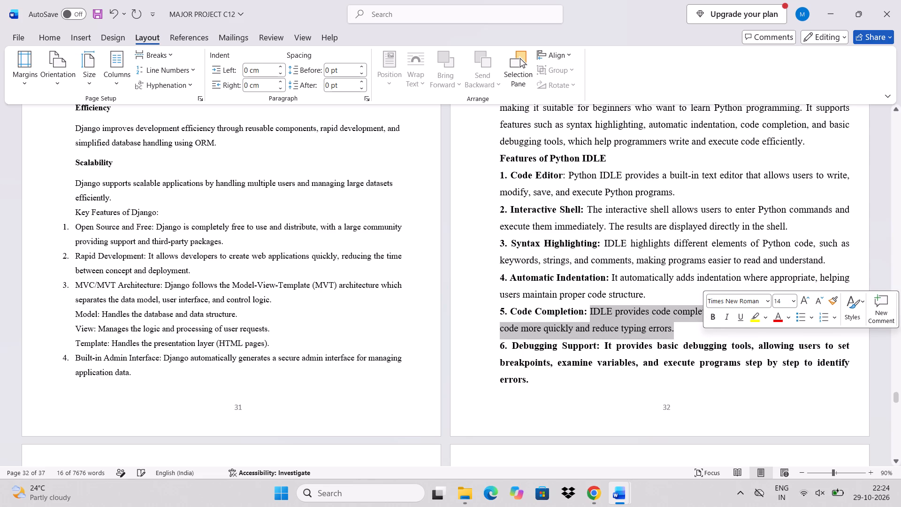
left_click_drag(603, 347, 601, 387)
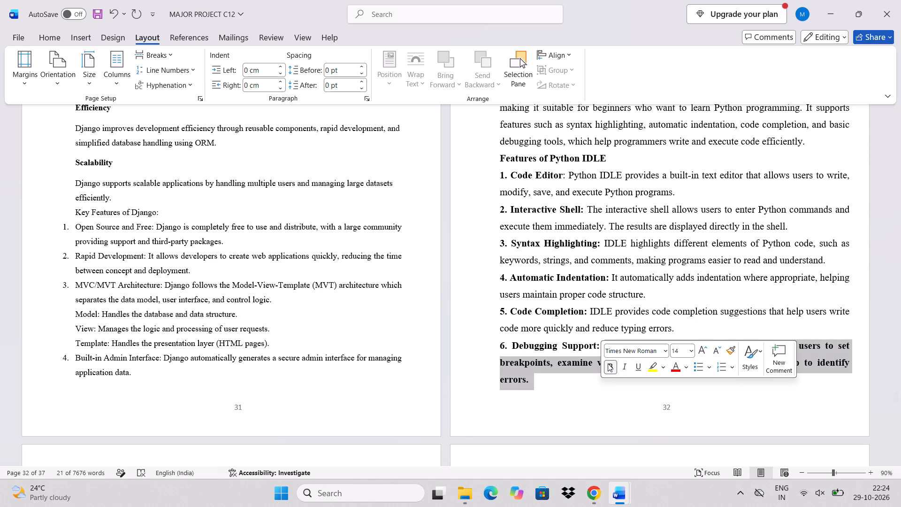
left_click(608, 363)
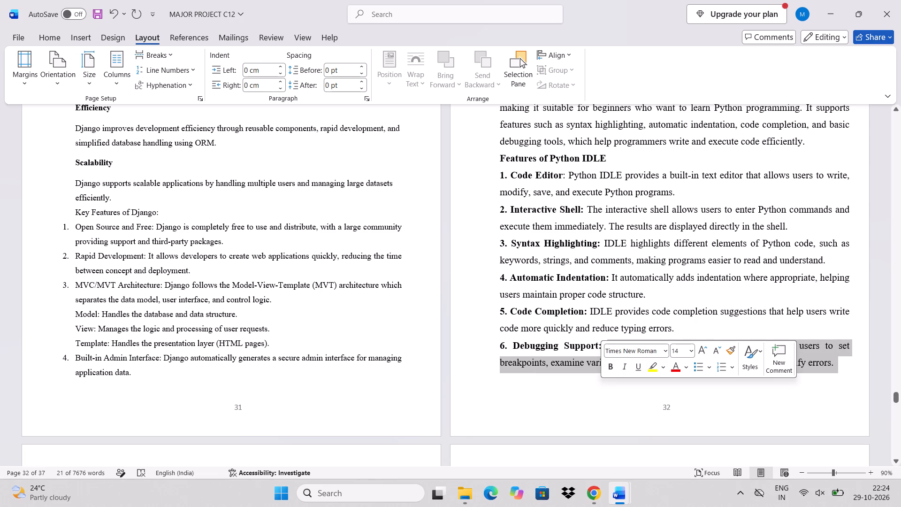
Set the font size of all six numbered Python IDLE features to 12.
left_click_drag(497, 171, 821, 373)
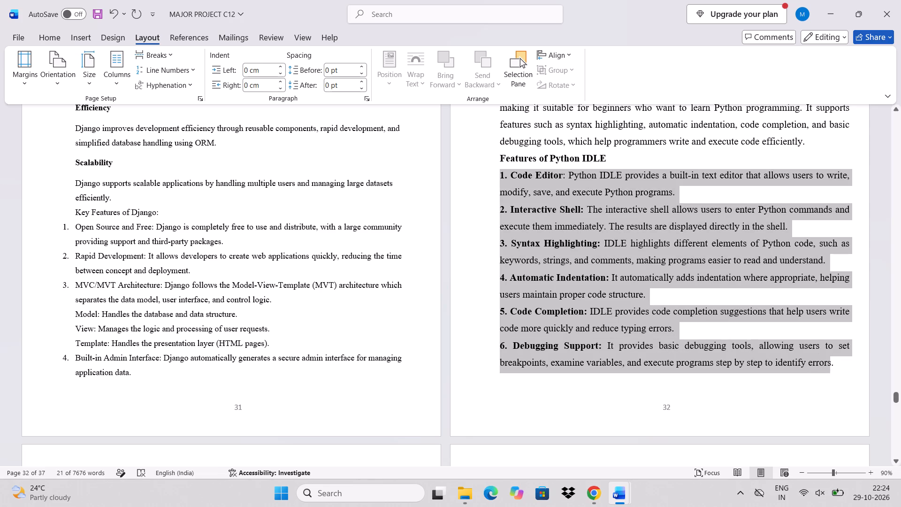
left_click_drag(821, 373, 844, 365)
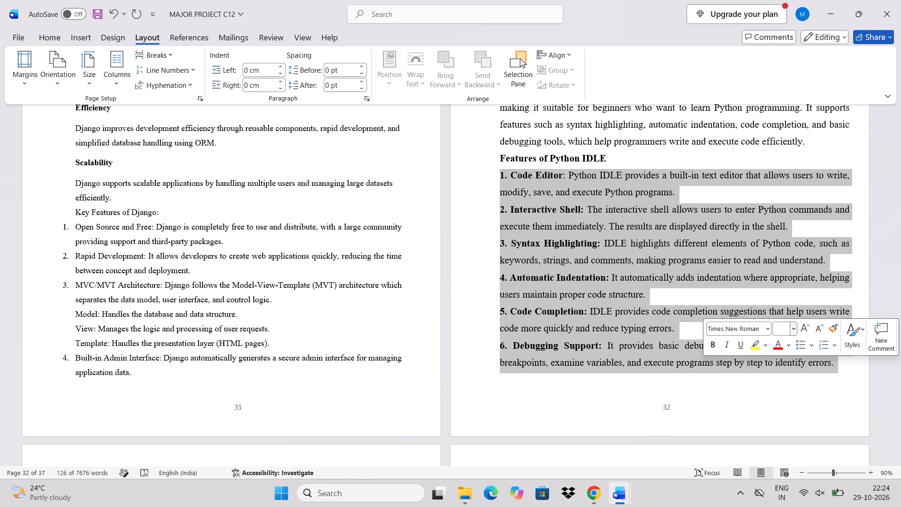
left_click(784, 328)
type("12")
key("Return")
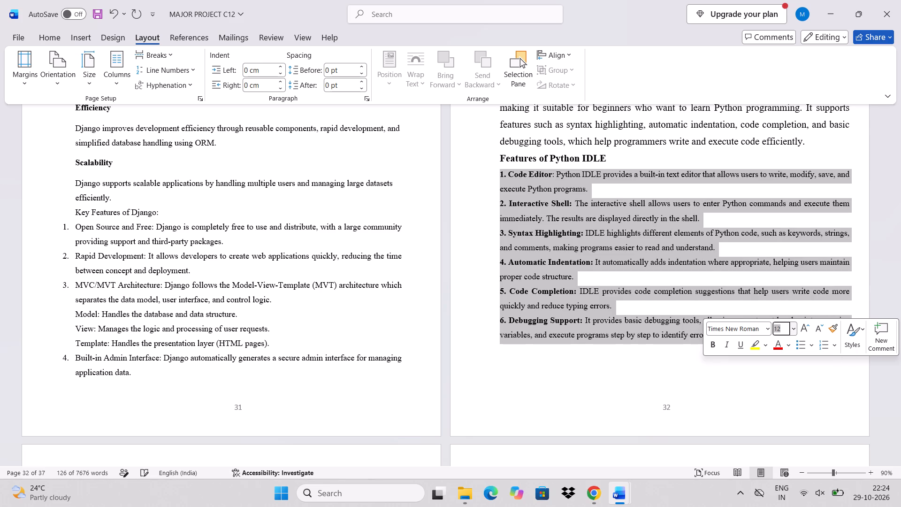
Set the font size of the Python IDLE introduction paragraph to 12.
scroll(693, 255, "up", 2)
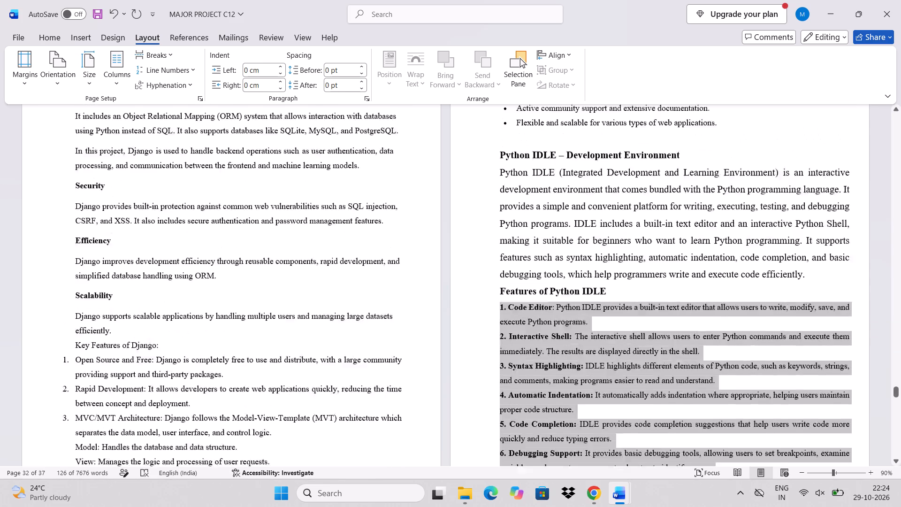
scroll(686, 348, "up", 1)
left_click_drag(805, 346, 722, 328)
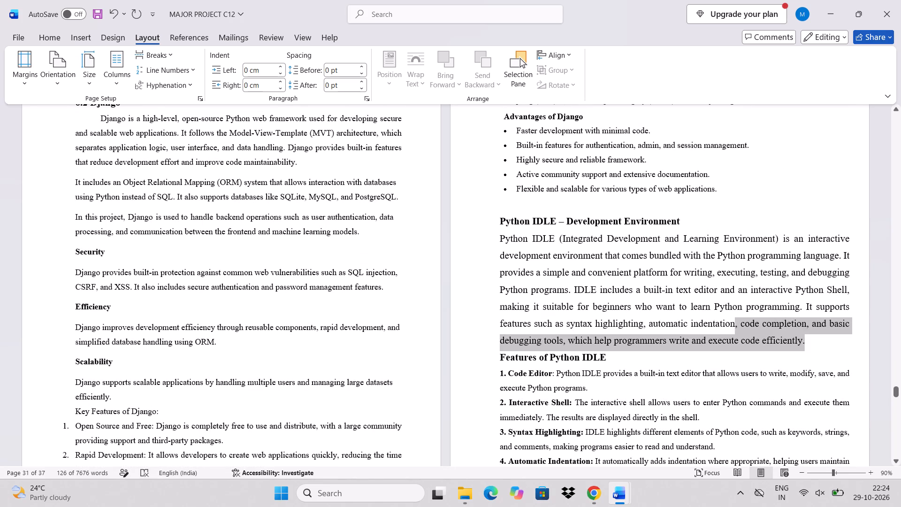
left_click_drag(722, 328, 490, 244)
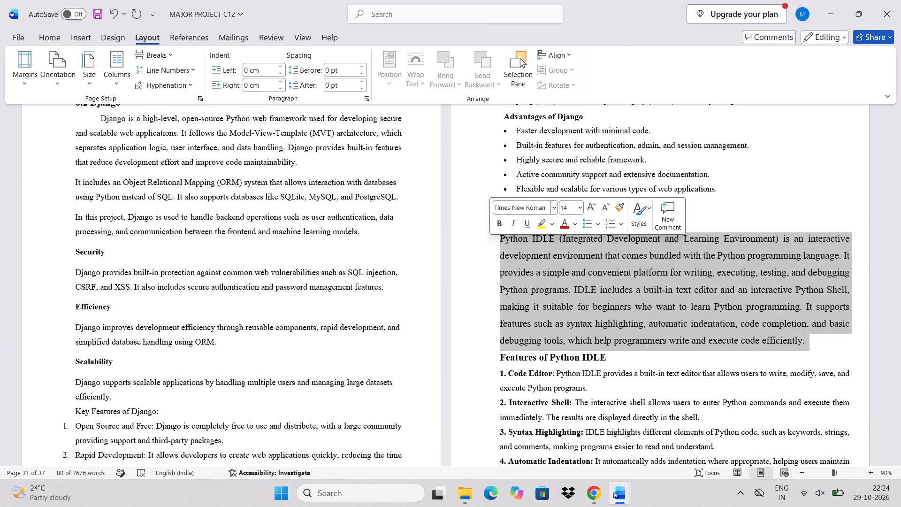
left_click(568, 206)
type("12")
key("Return")
left_click(587, 309)
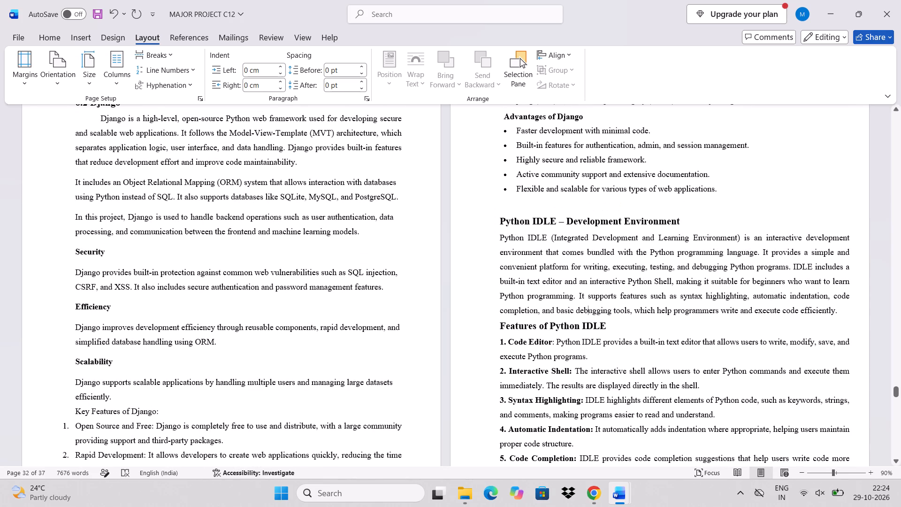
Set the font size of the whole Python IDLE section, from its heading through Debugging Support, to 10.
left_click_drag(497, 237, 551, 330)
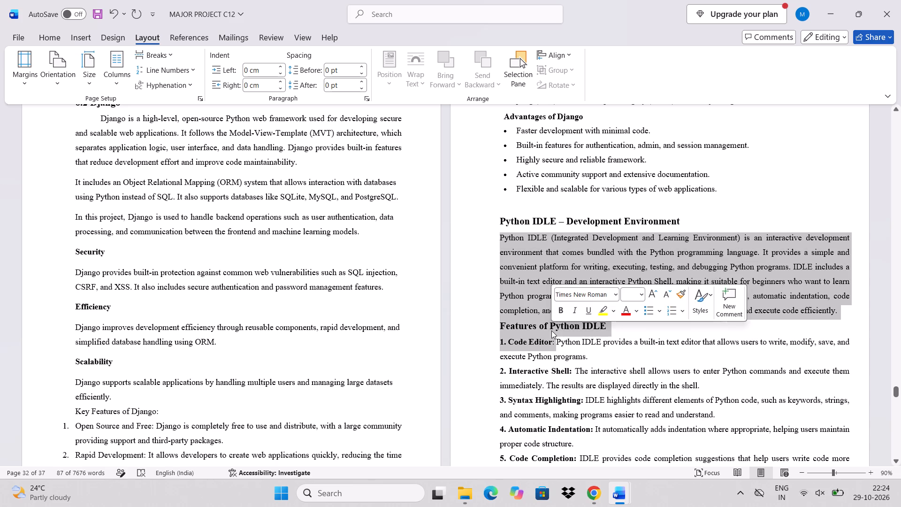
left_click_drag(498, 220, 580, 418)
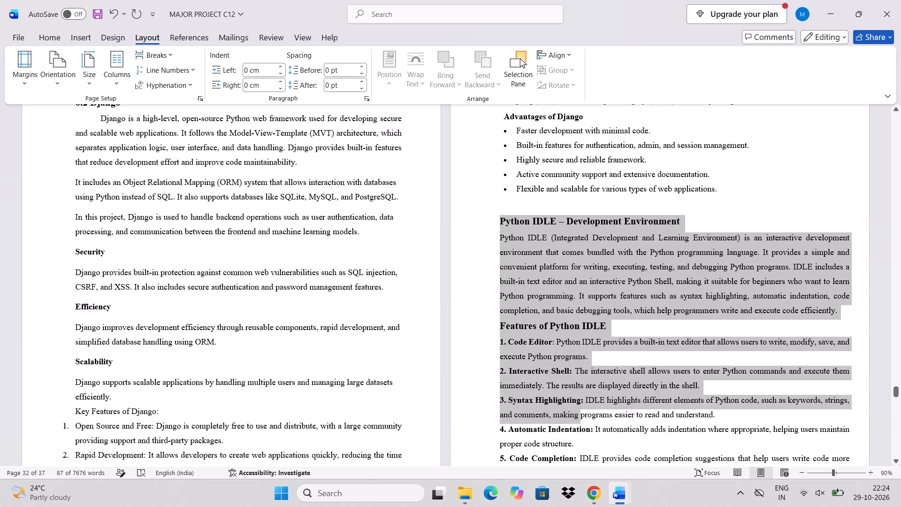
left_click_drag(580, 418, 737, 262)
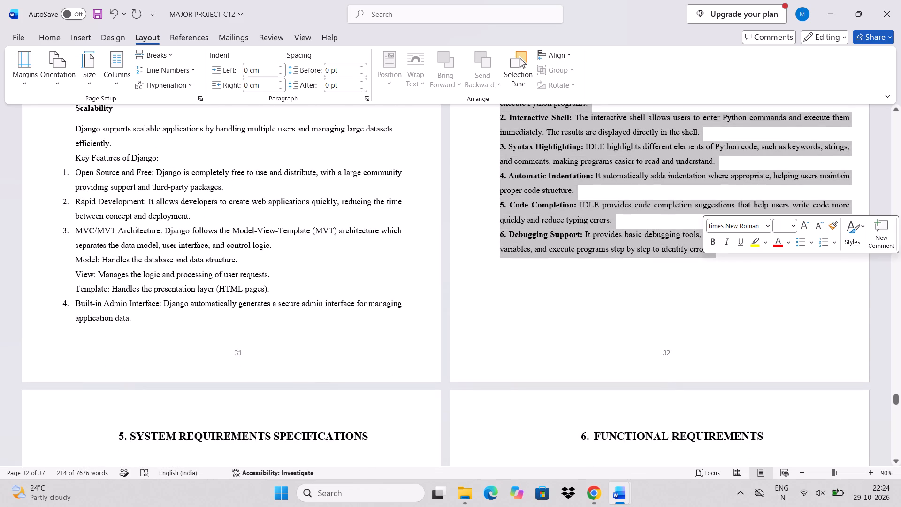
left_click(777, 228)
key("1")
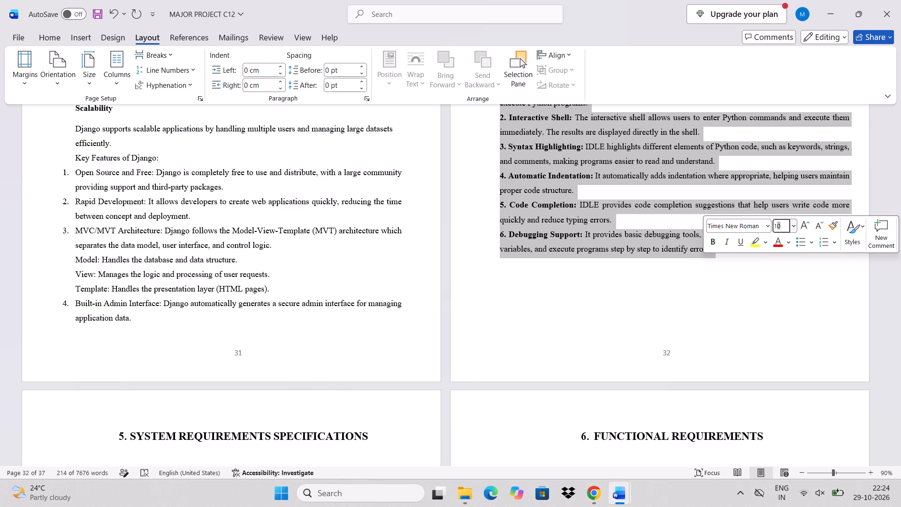
Set the font size of the whole Python IDLE section, including headings, introduction and six features, to 12.
scroll(722, 290, "up", 2)
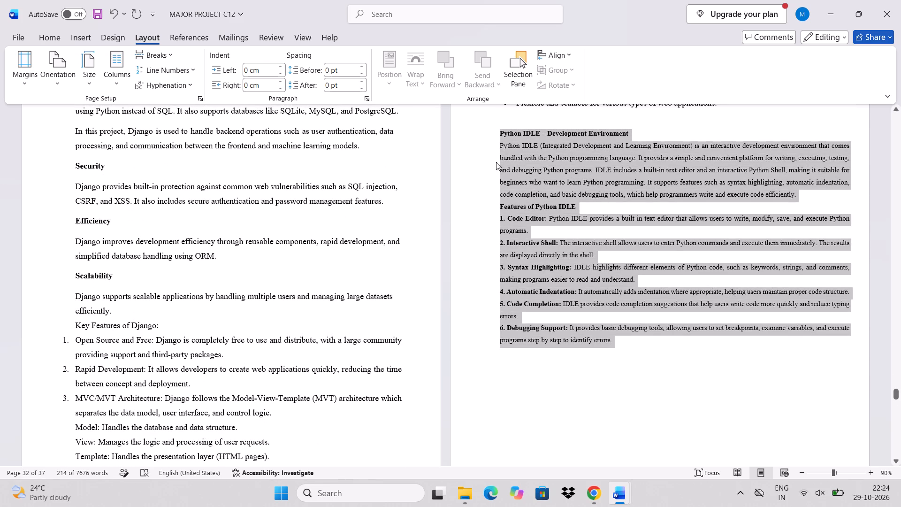
left_click_drag(489, 138, 575, 281)
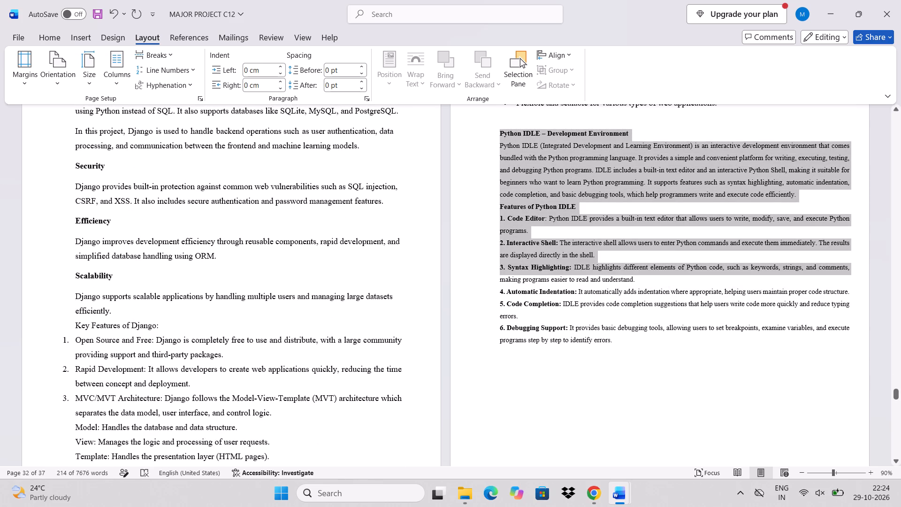
left_click_drag(575, 281, 626, 354)
left_click(703, 318)
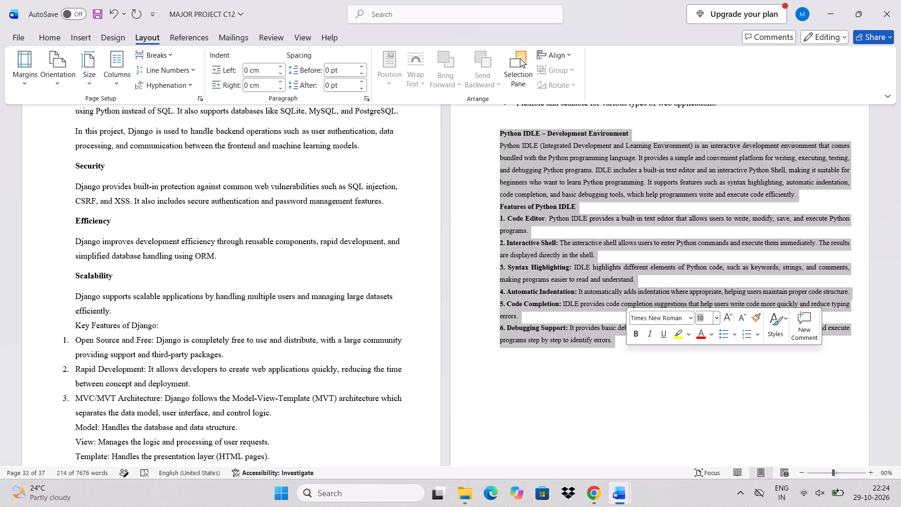
type("12")
key("Return")
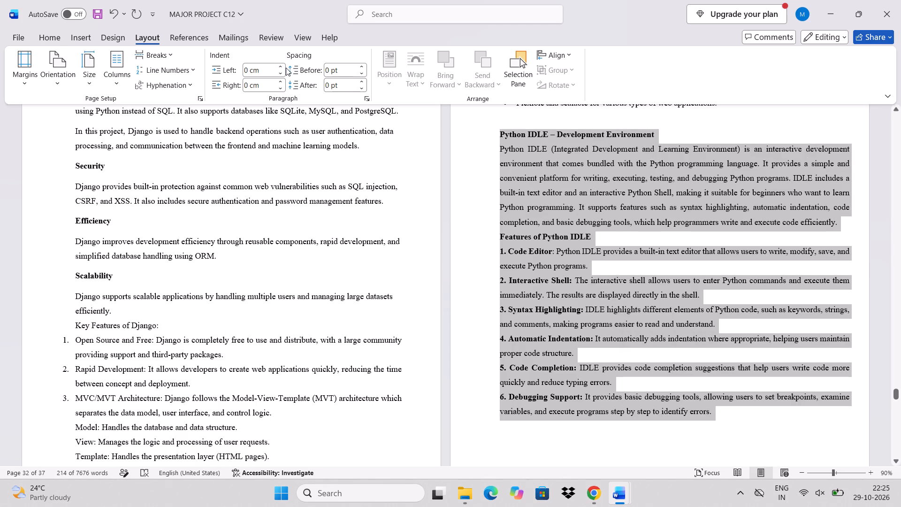
Indent the whole Python IDLE section 0.2 cm on the left and 0.97 cm on the right.
left_click(267, 70)
type("0.2")
key("Return")
left_click(263, 84)
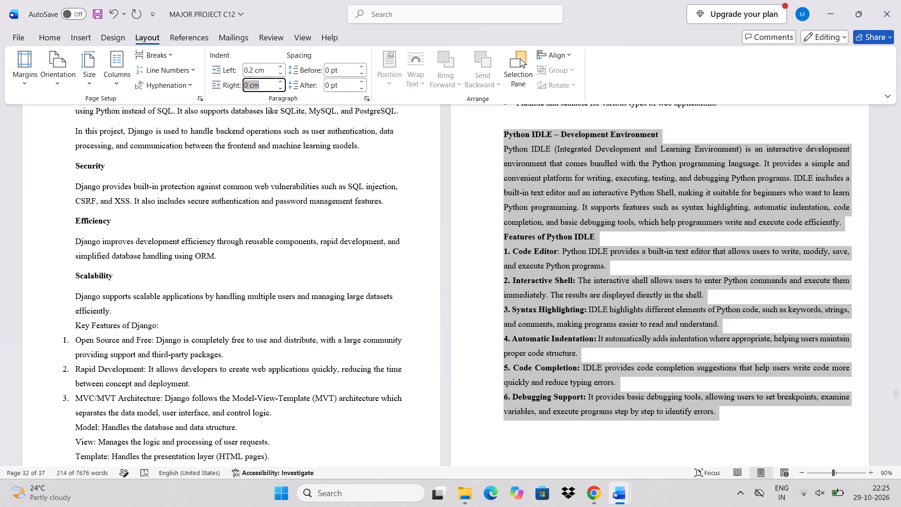
type("0.9")
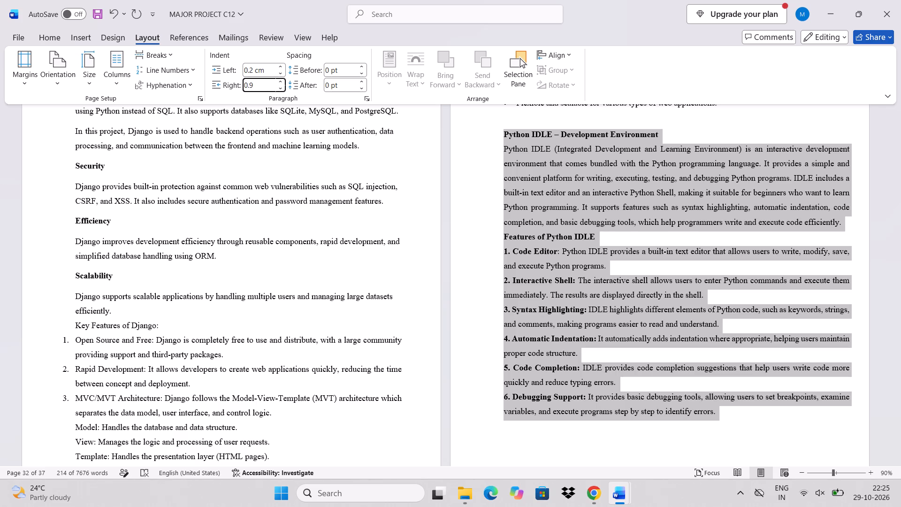
key("7")
key("Return")
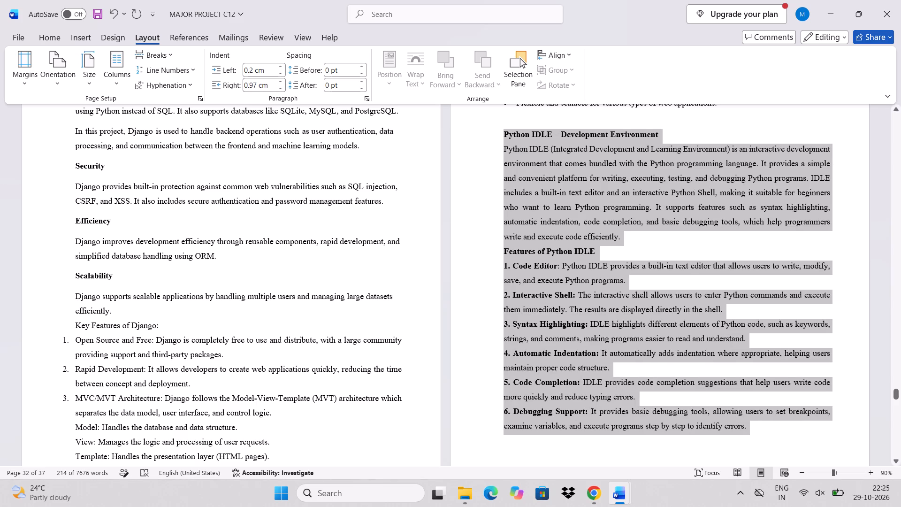
Set the font size of the "Python IDLE – Development Environment" heading to 14.
left_click(650, 130)
triple_click(650, 130)
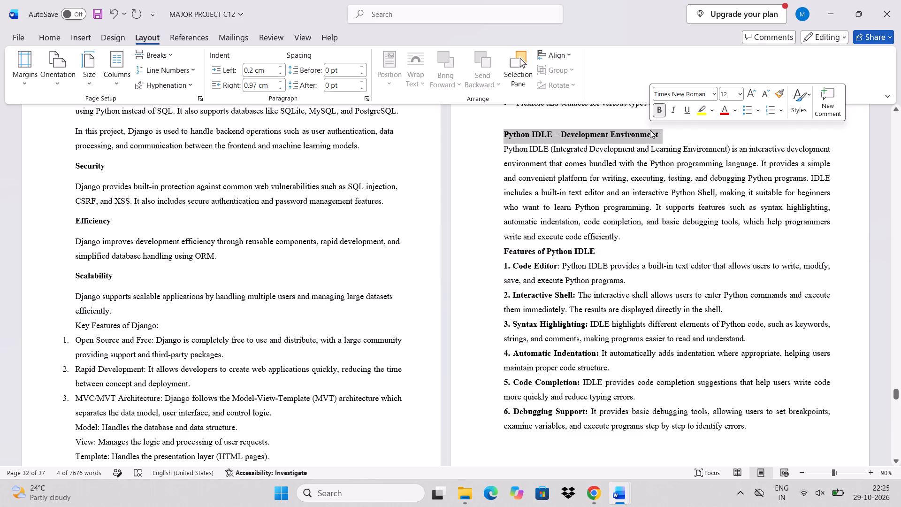
left_click(730, 95)
type("14")
key("Return")
key("Return")
left_click(693, 242)
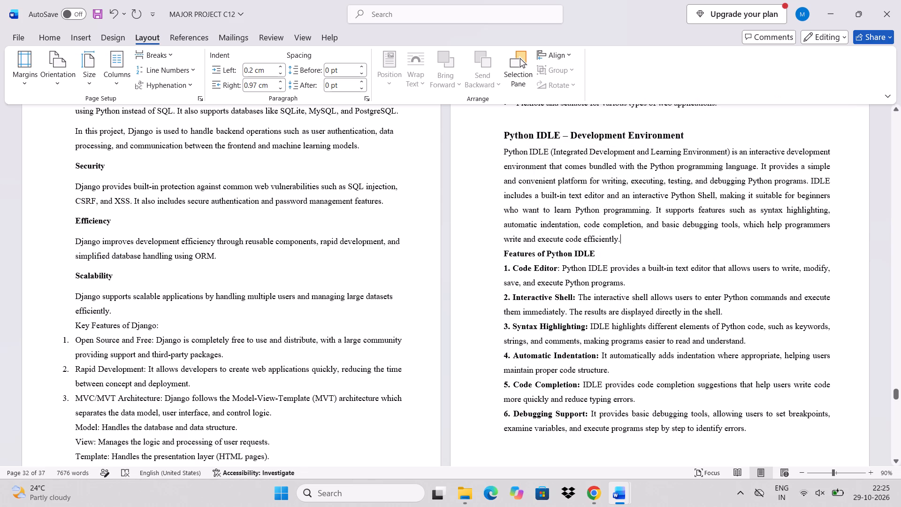
Add an empty paragraph after the Debugging Support description at the end of the section.
scroll(692, 263, "down", 2)
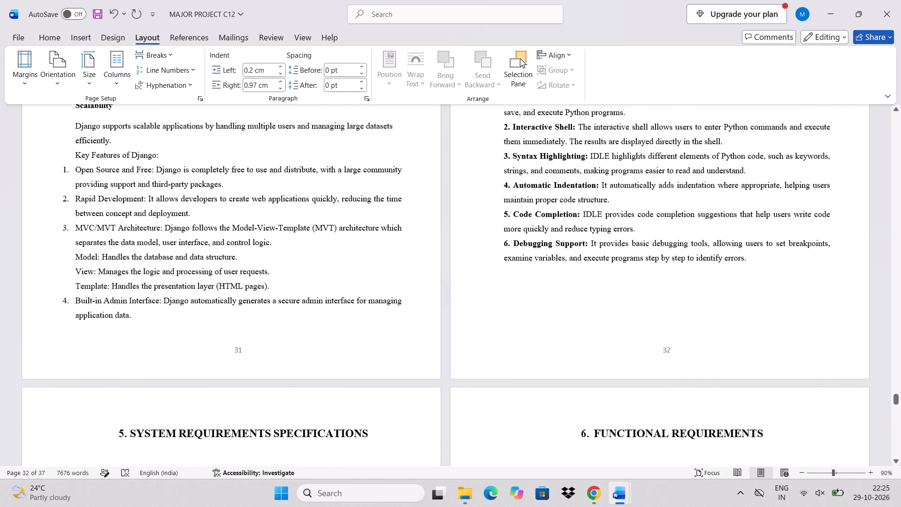
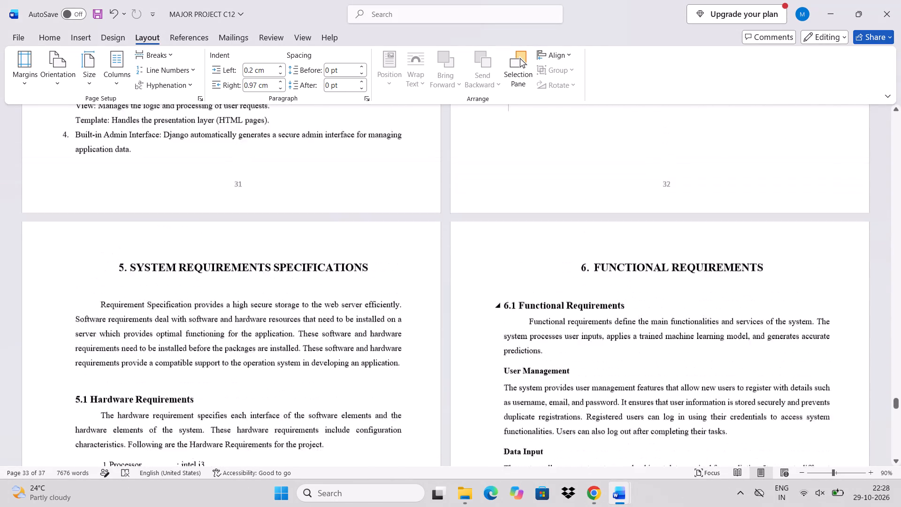
scroll(521, 350, "up", 2)
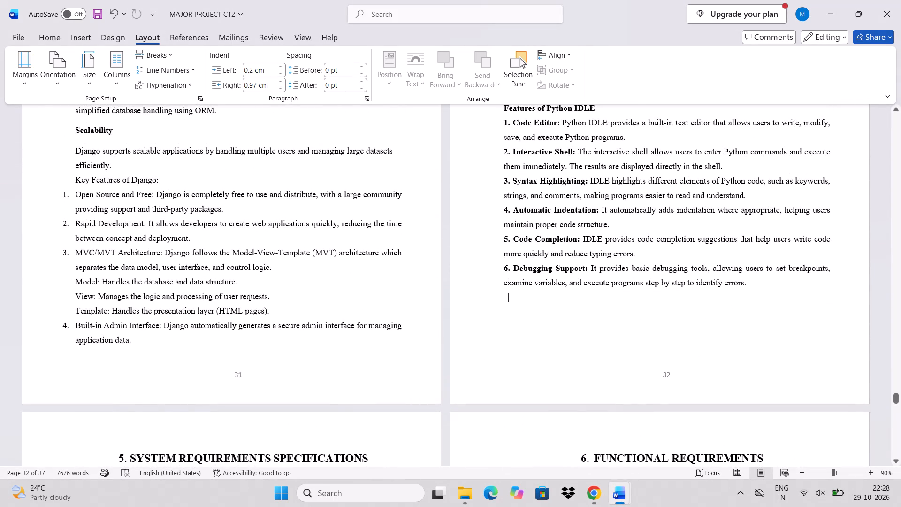
key("ctrl+v")
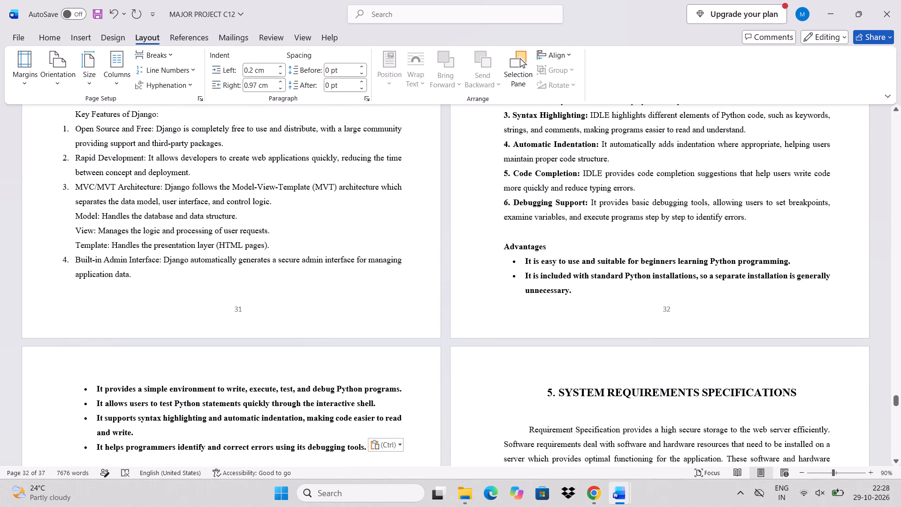
Remove the blank line between the Debugging Support paragraph and the Advantages heading.
scroll(513, 308, "down", 1)
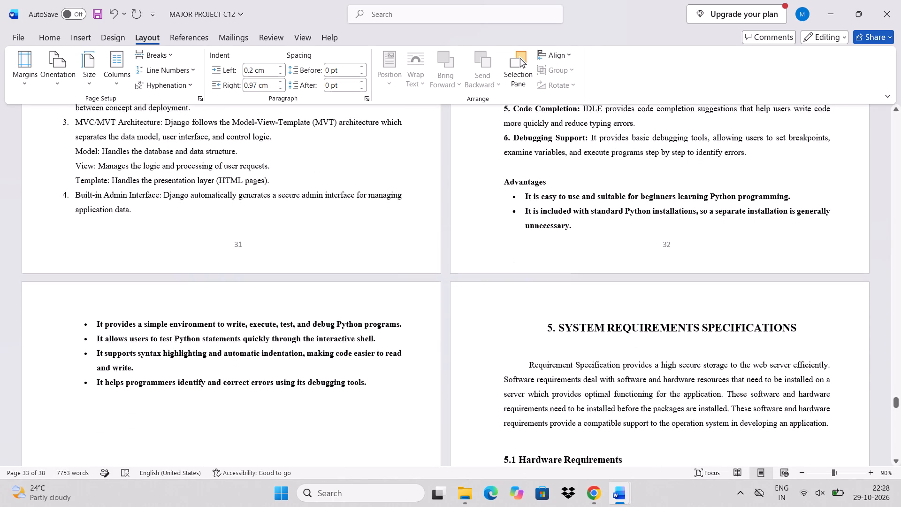
left_click(552, 168)
key("BackSpace")
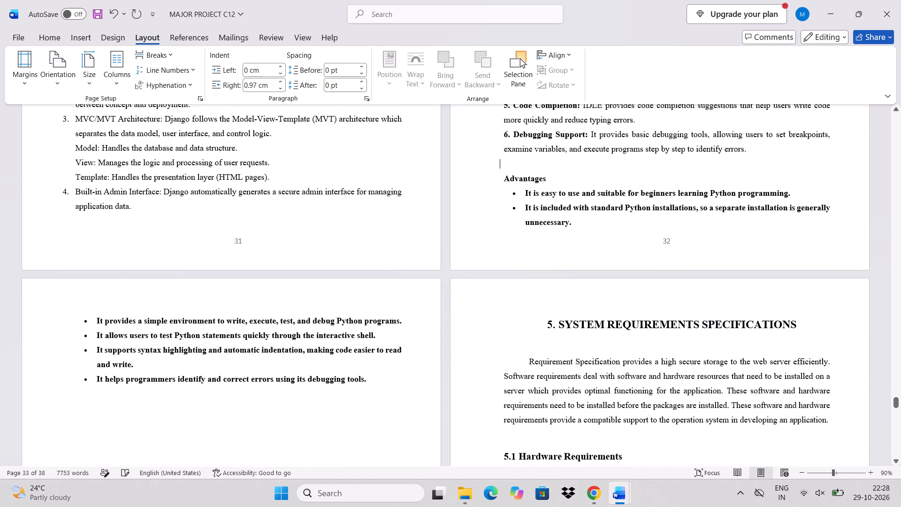
key("BackSpace")
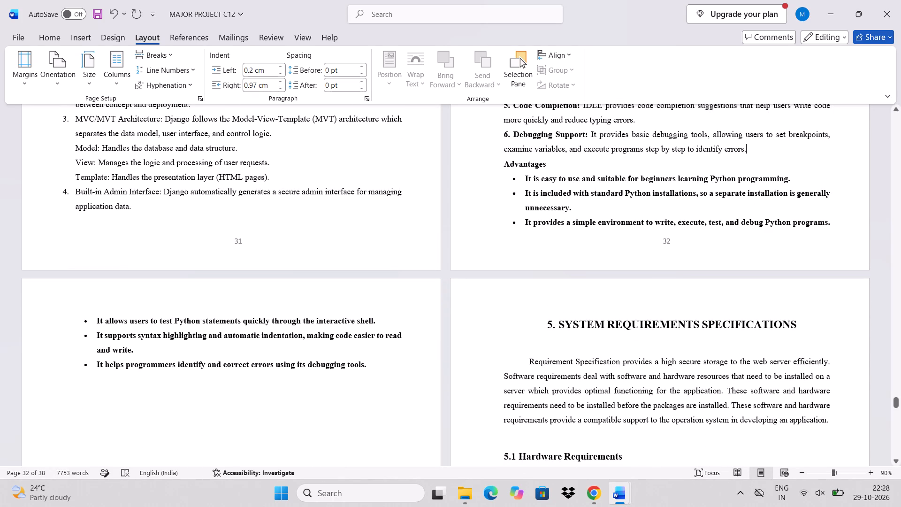
Remove the bold from the six bullets under Advantages and set their left indent to 0.2 cm.
left_click_drag(507, 181, 389, 375)
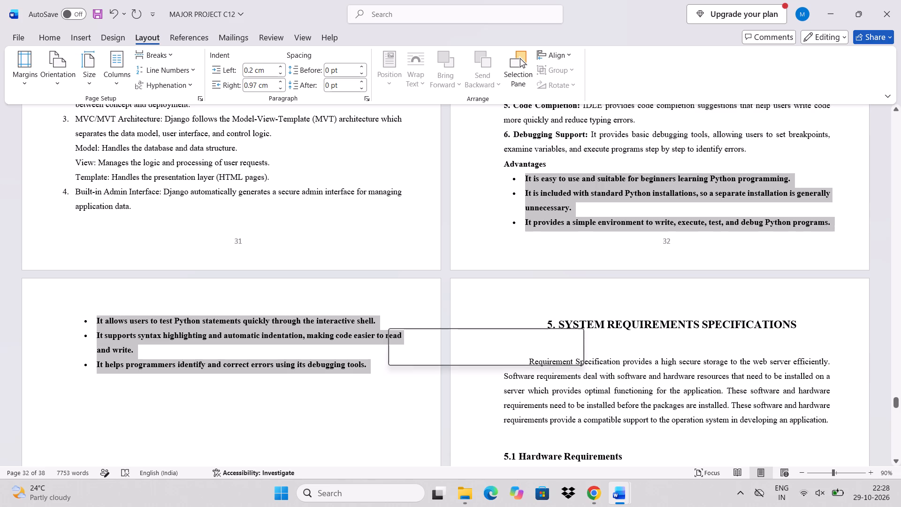
left_click(398, 356)
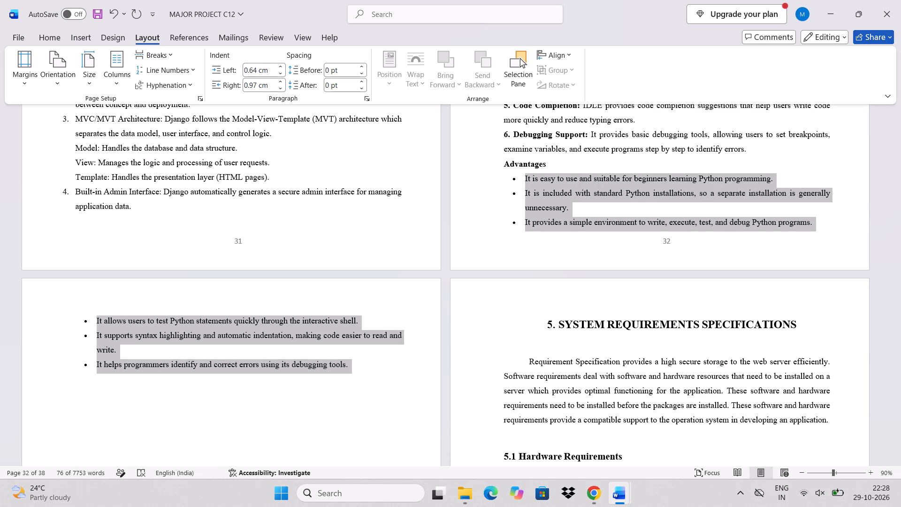
left_click(265, 67)
type("0.2")
key("Return")
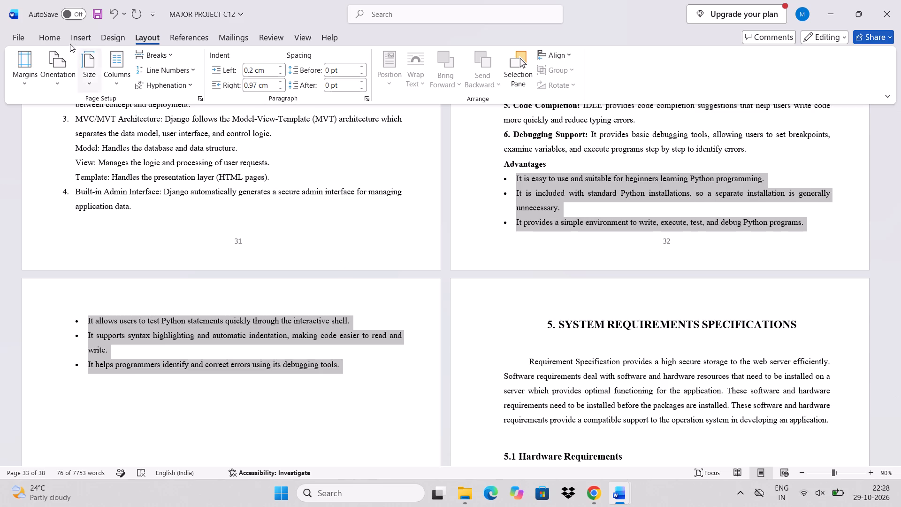
left_click(50, 38)
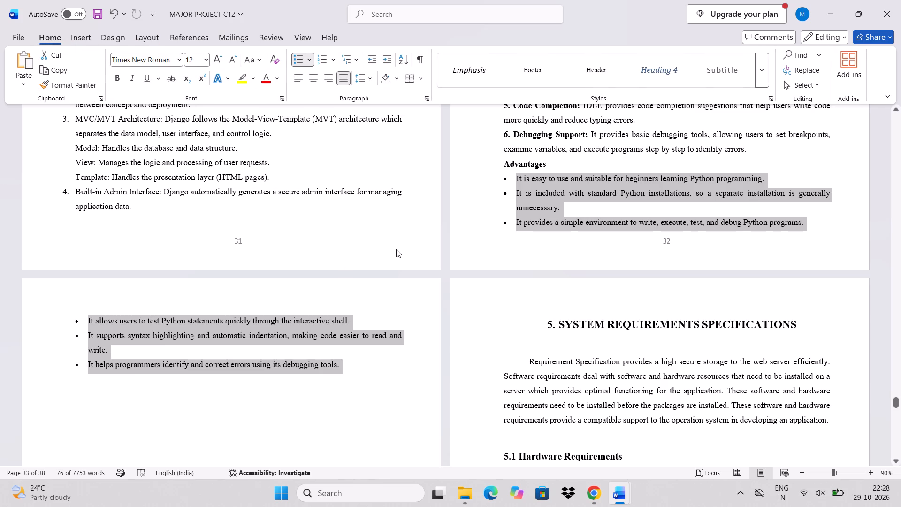
left_click(368, 76)
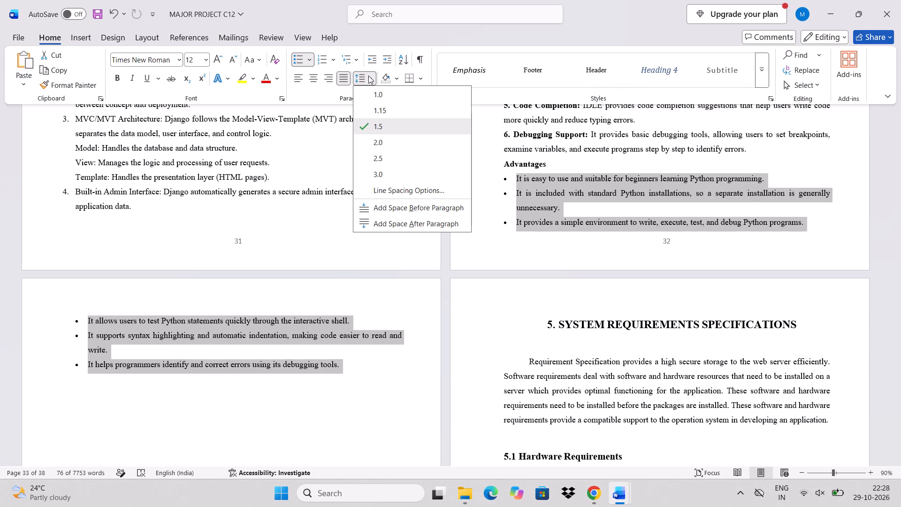
left_click(368, 76)
left_click(399, 383)
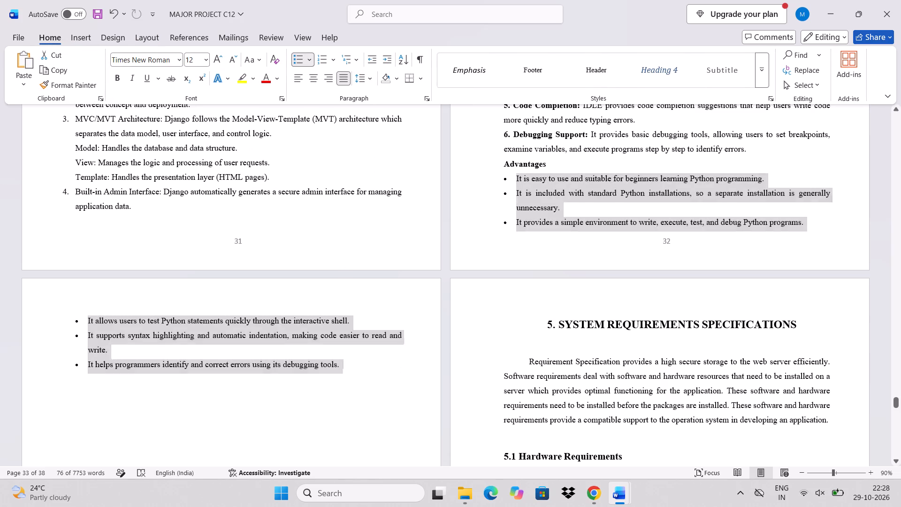
Look through the report from the System Requirements Specifications to the end of the References.
scroll(376, 373, "down", 3)
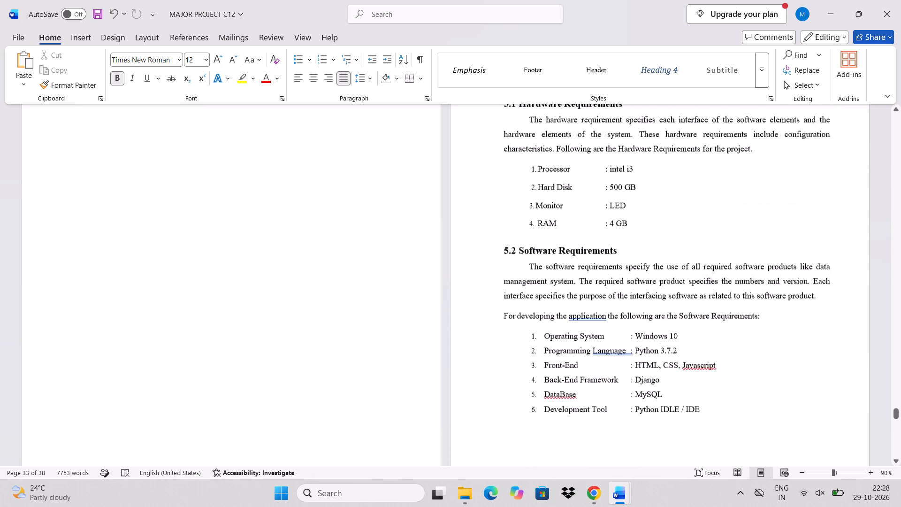
scroll(376, 373, "down", 5)
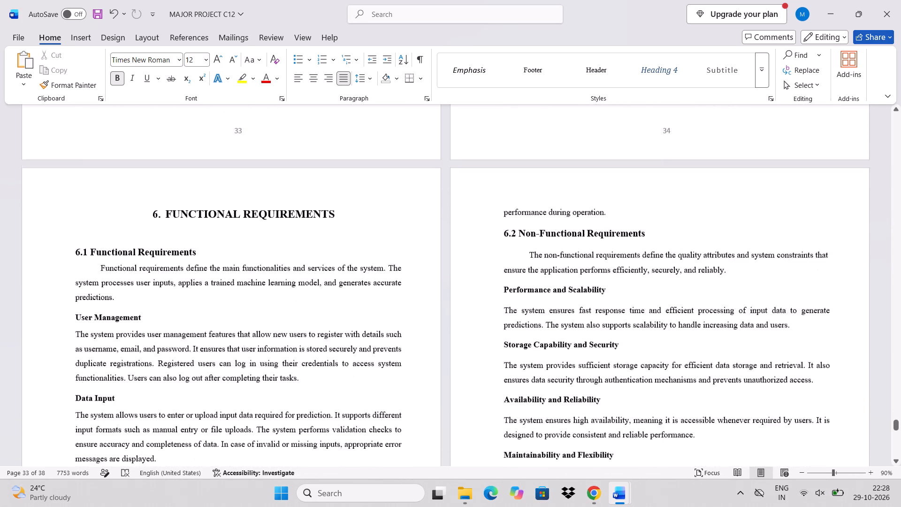
scroll(376, 373, "down", 7)
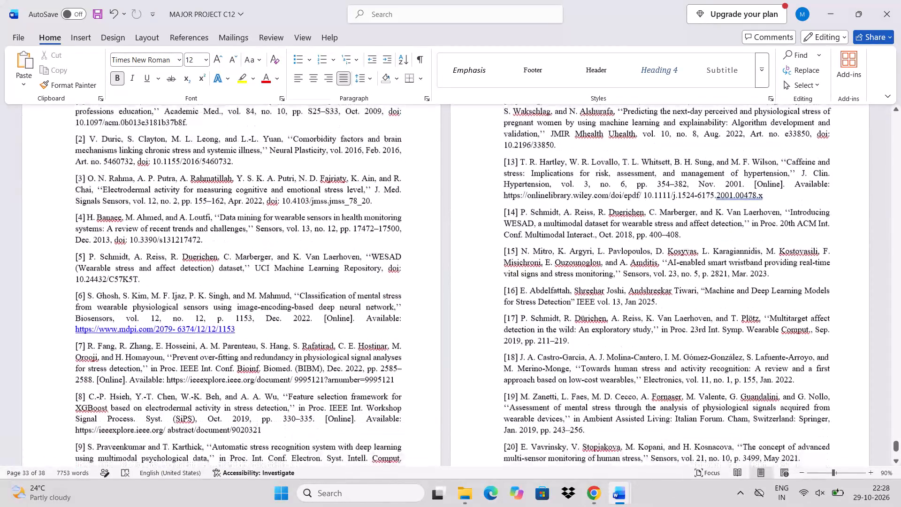
scroll(376, 373, "down", 3)
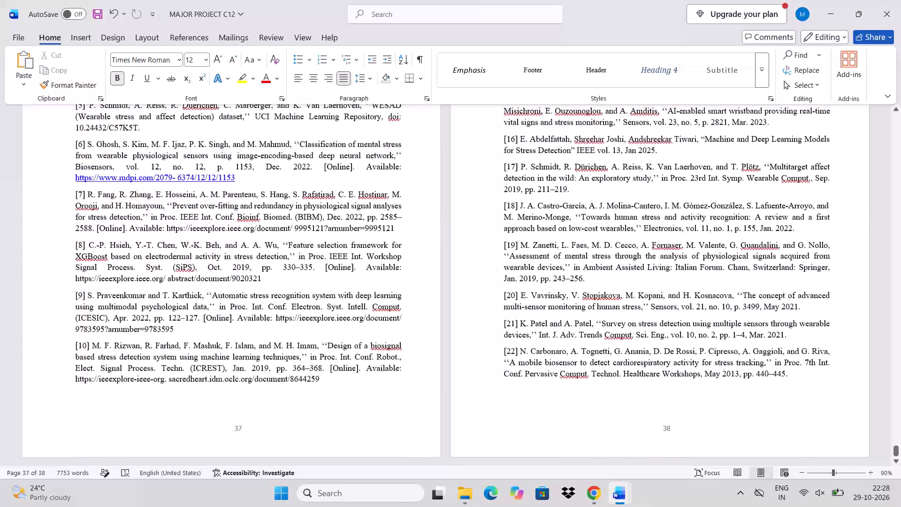
scroll(376, 373, "down", 1)
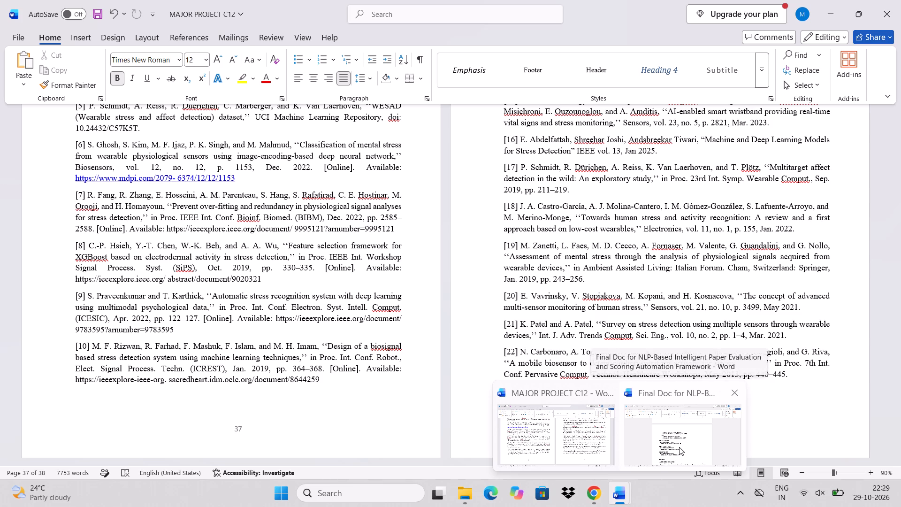
Switch to the NLP-Based Intelligent Paper Evaluation Final Doc and copy entries [1] to [17] from its REFERENCES section.
left_click(679, 447)
scroll(467, 335, "down", 10)
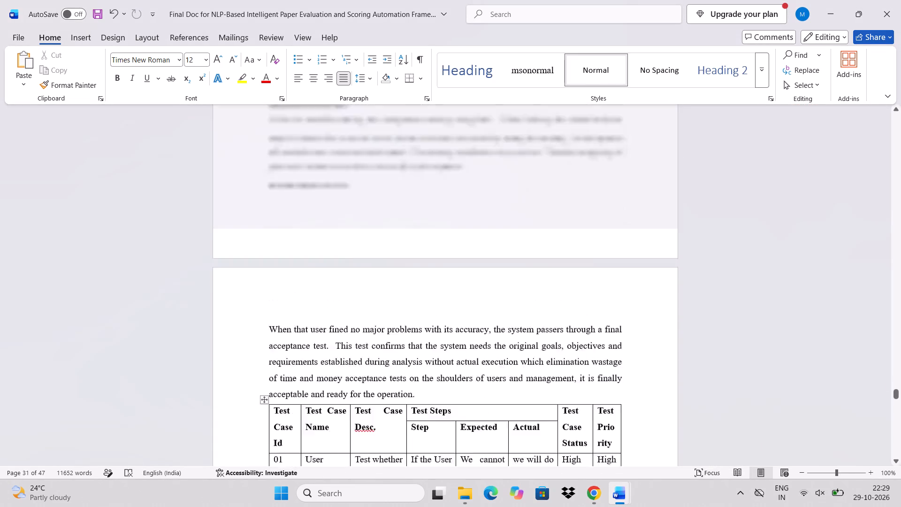
scroll(467, 335, "down", 19)
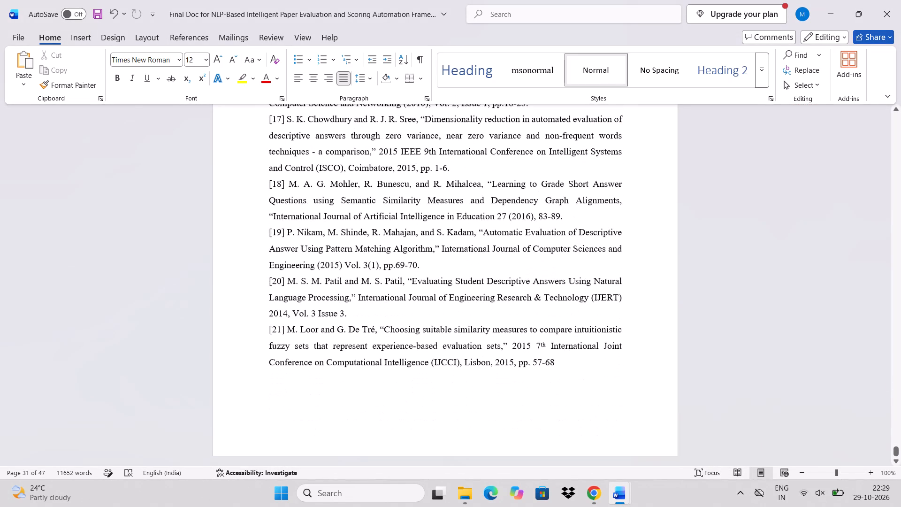
scroll(467, 335, "up", 7)
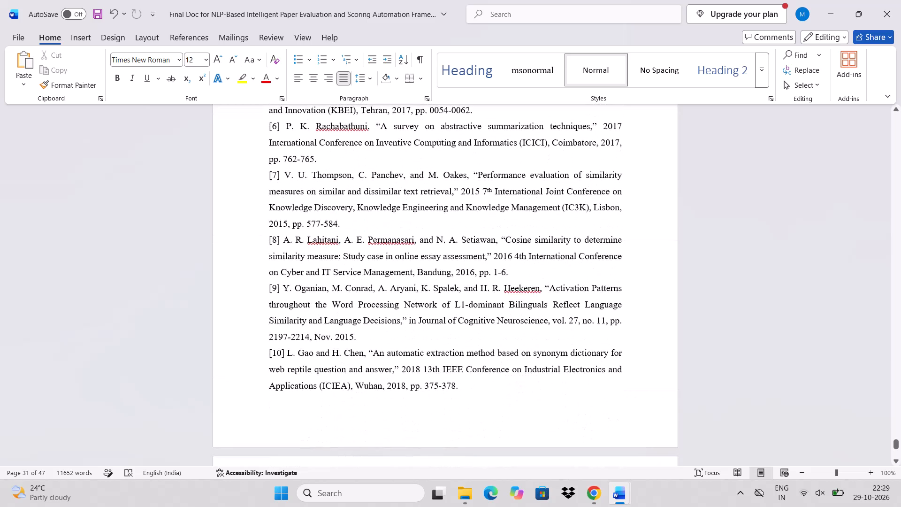
scroll(467, 335, "up", 3)
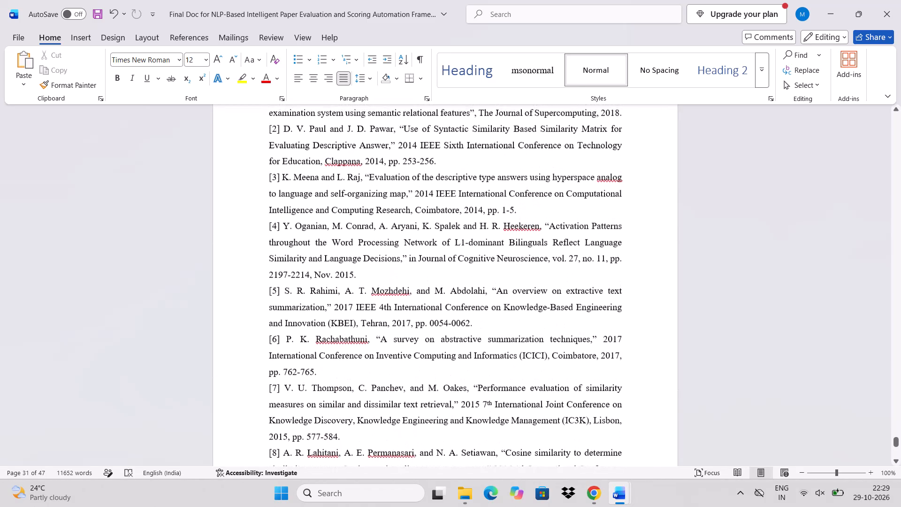
scroll(467, 335, "up", 2)
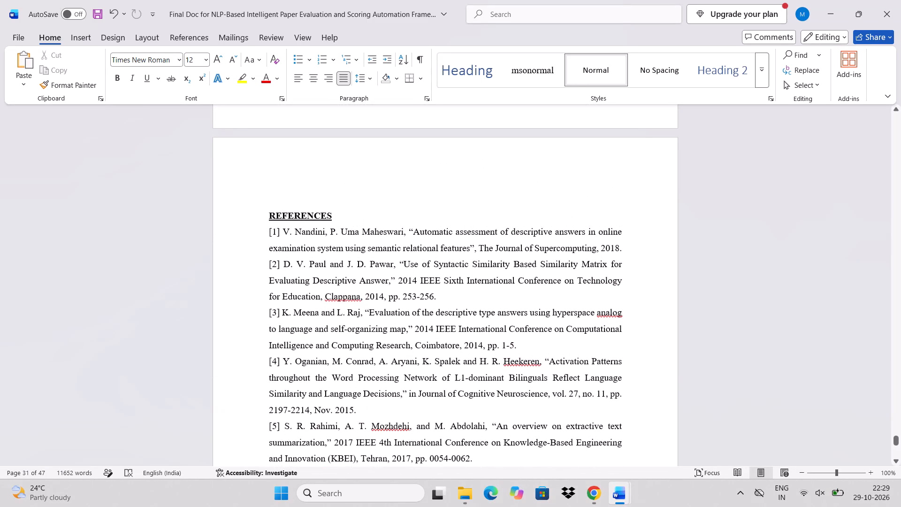
left_click_drag(264, 228, 387, 408)
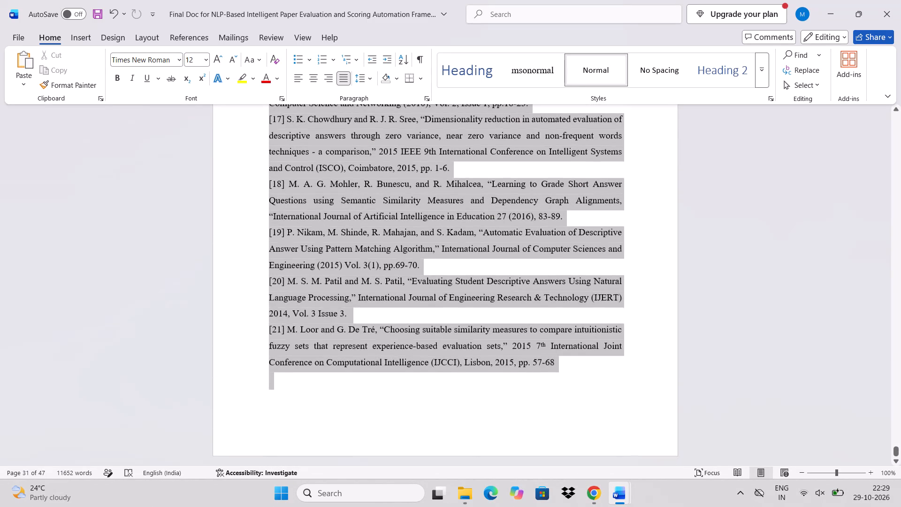
left_click_drag(387, 408, 472, 159)
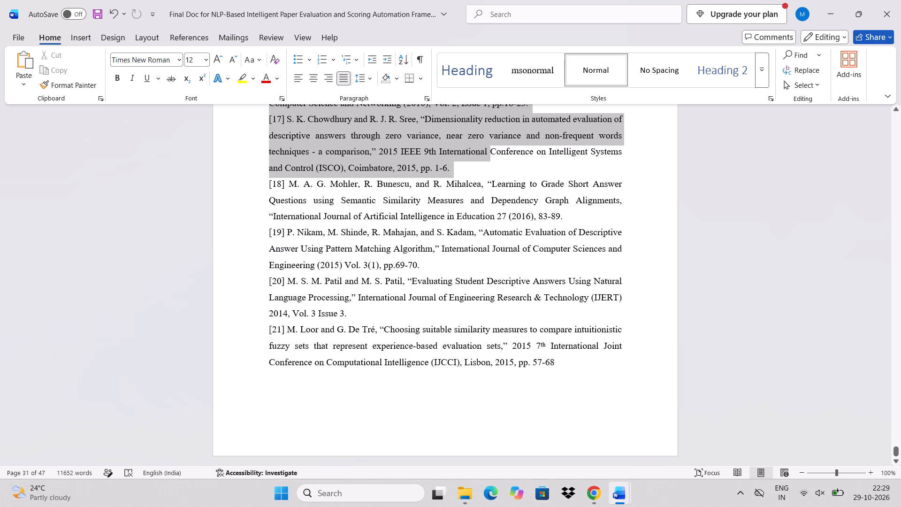
left_click_drag(472, 159, 476, 171)
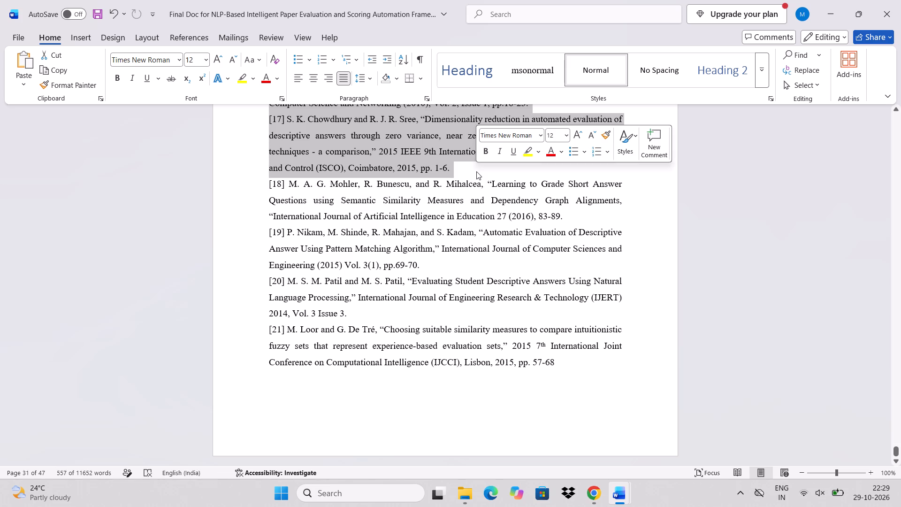
key("ctrl+c")
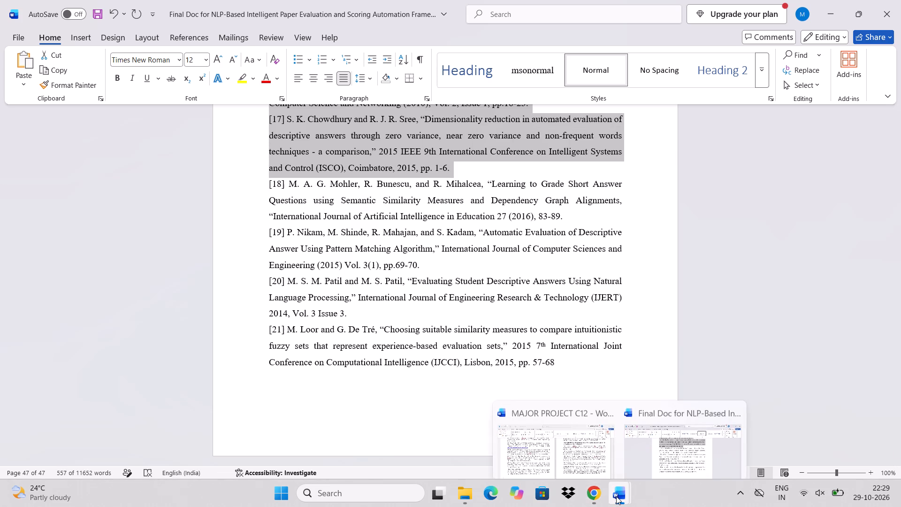
In the MAJOR PROJECT C12 report, replace all 22 entries under REFERENCES with the copied references.
left_click(551, 442)
scroll(546, 285, "up", 1)
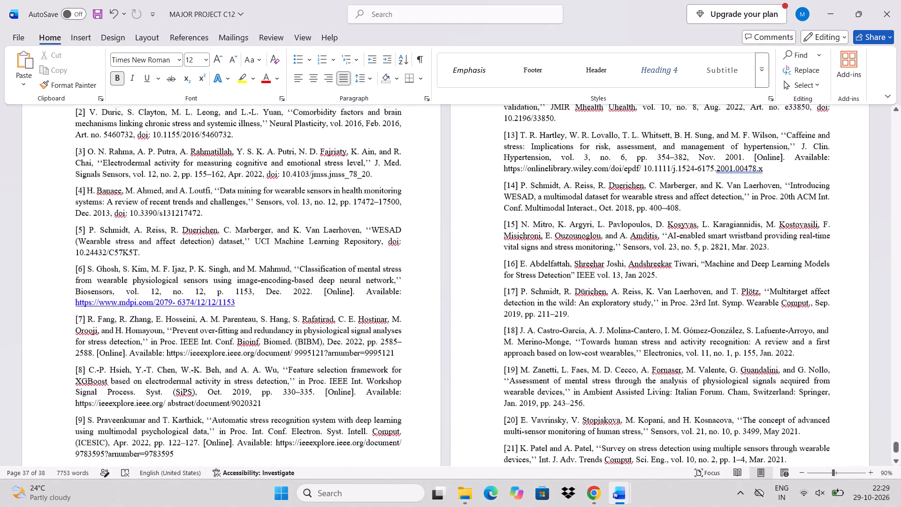
scroll(546, 285, "up", 3)
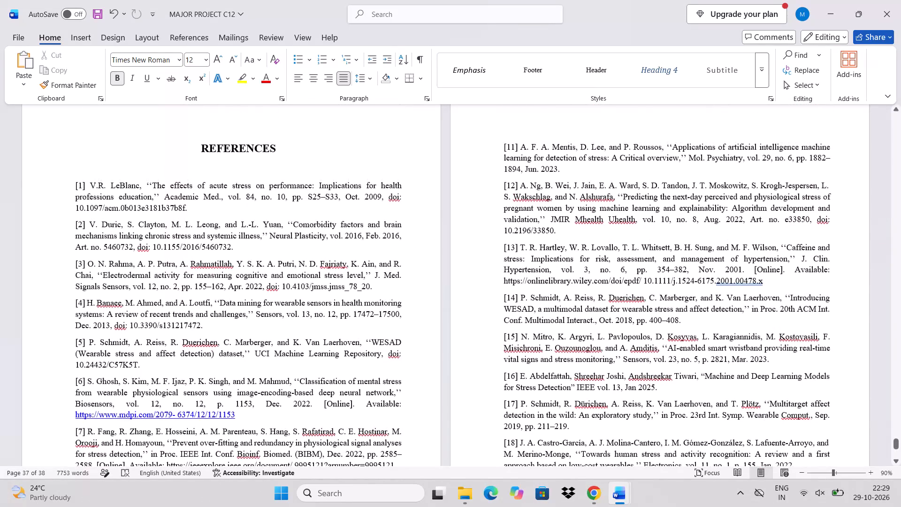
left_click_drag(69, 183, 255, 504)
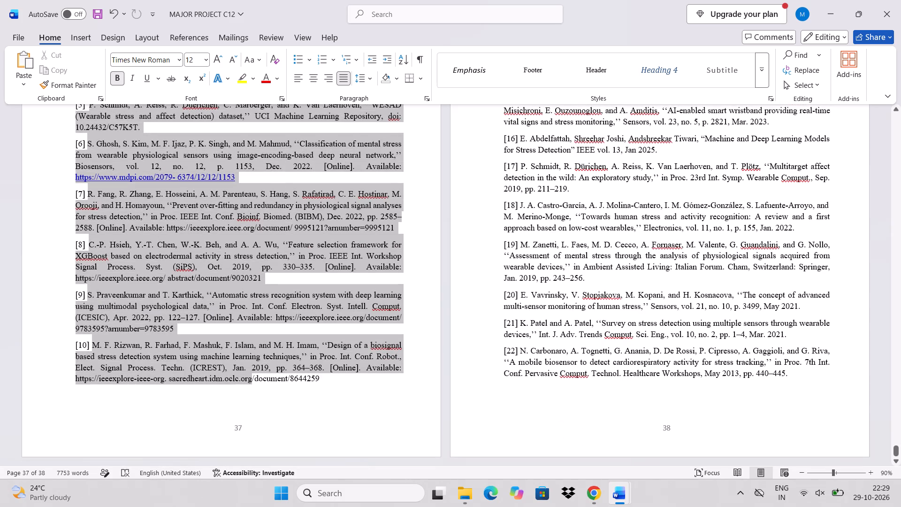
left_click_drag(255, 504, 573, 424)
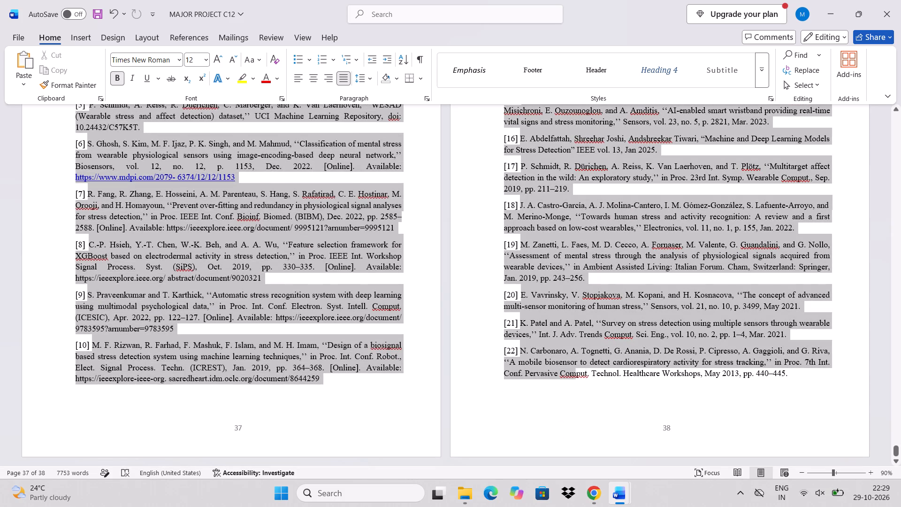
left_click_drag(573, 424, 796, 422)
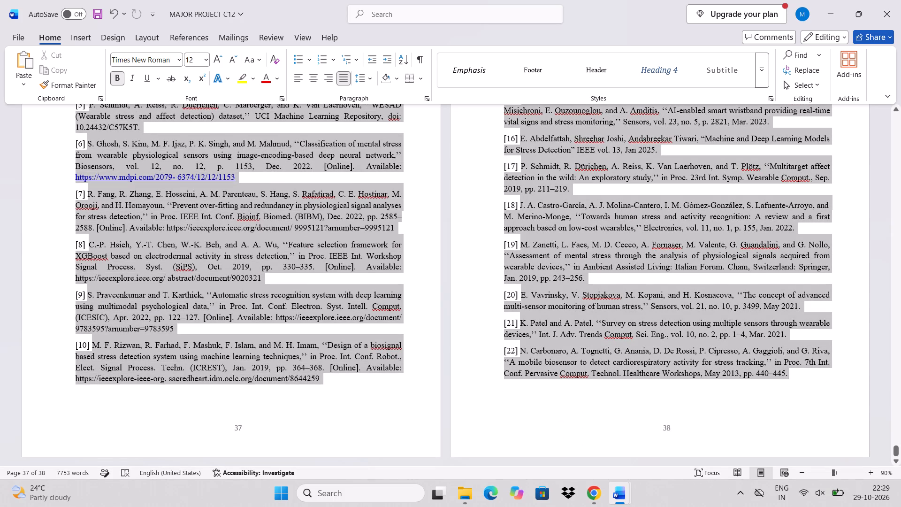
left_click_drag(796, 422, 795, 406)
key("ctrl+v")
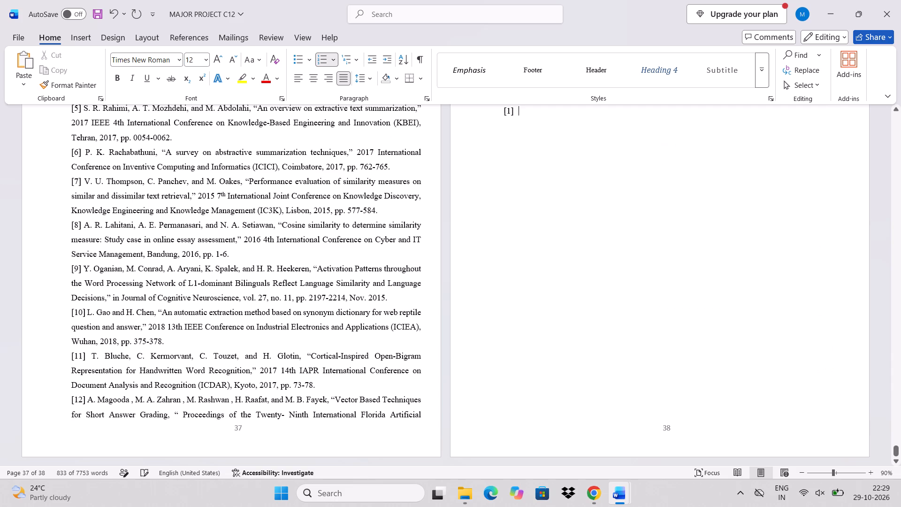
Remove the stray [1] list number from the empty line after reference [17].
scroll(395, 303, "up", 1)
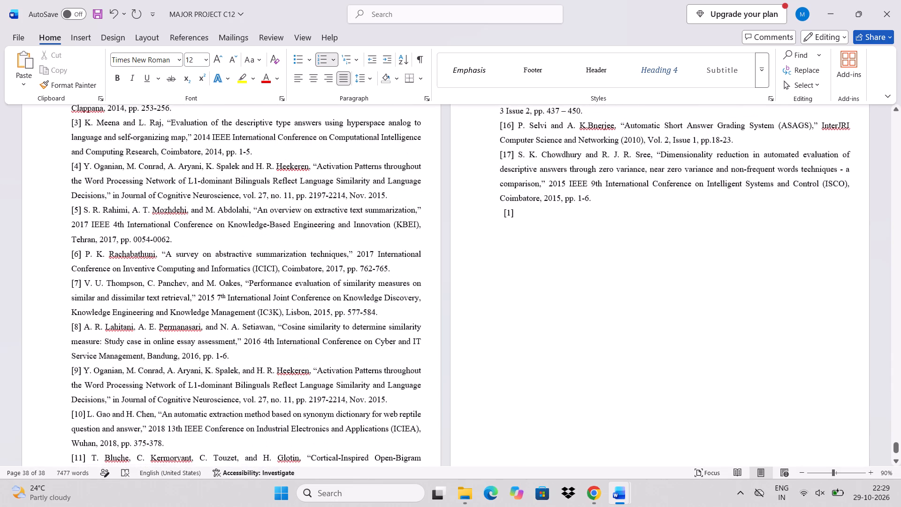
scroll(395, 303, "up", 1)
key("BackSpace")
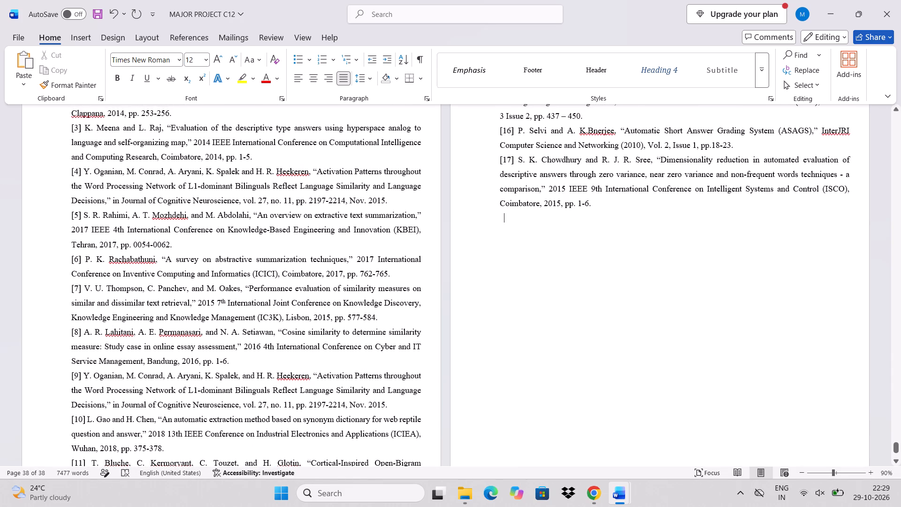
Delete reference [9], the repeated "Activation Patterns throughout the Word Processing Network" entry, from the report's references.
scroll(209, 250, "up", 1)
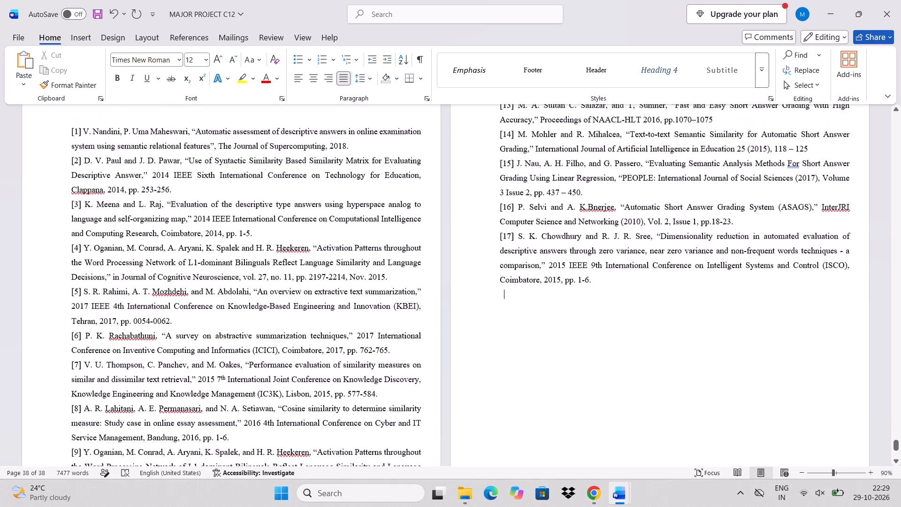
scroll(209, 250, "up", 1)
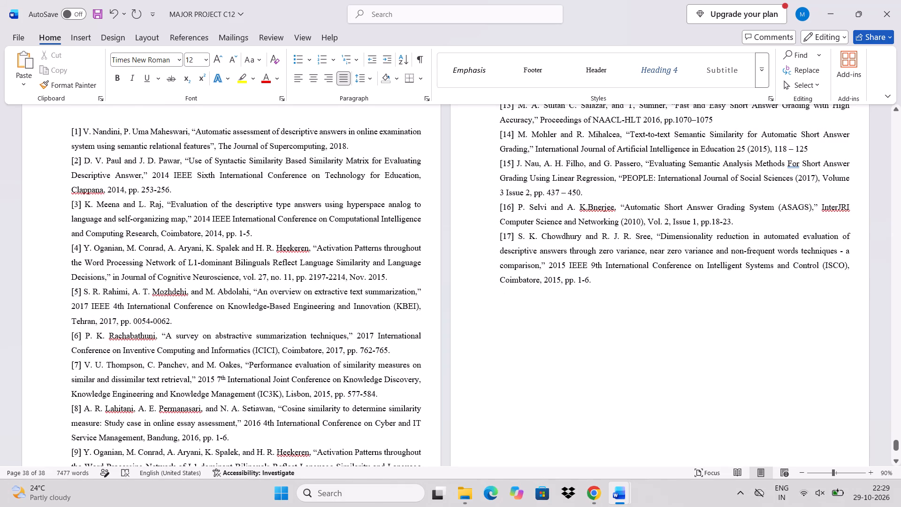
scroll(209, 250, "down", 1)
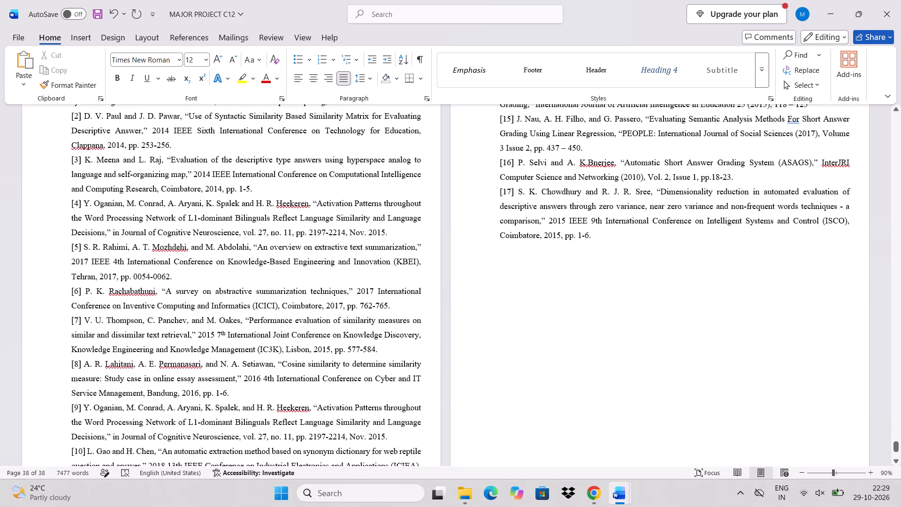
scroll(209, 250, "down", 1)
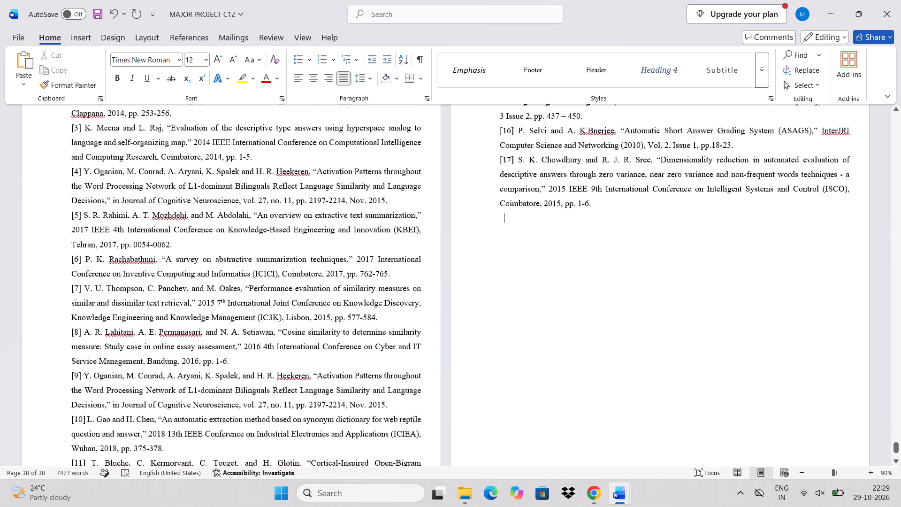
scroll(209, 250, "down", 2)
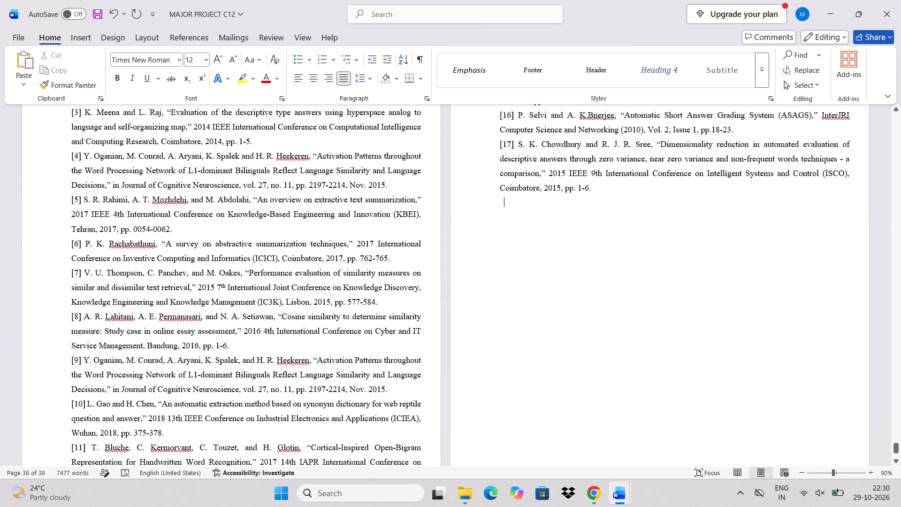
left_click_drag(400, 388, 38, 365)
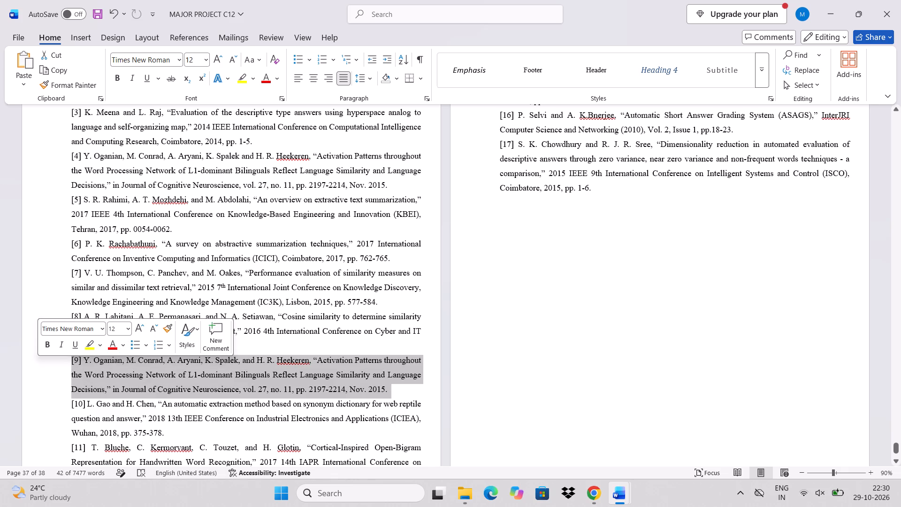
key("BackSpace")
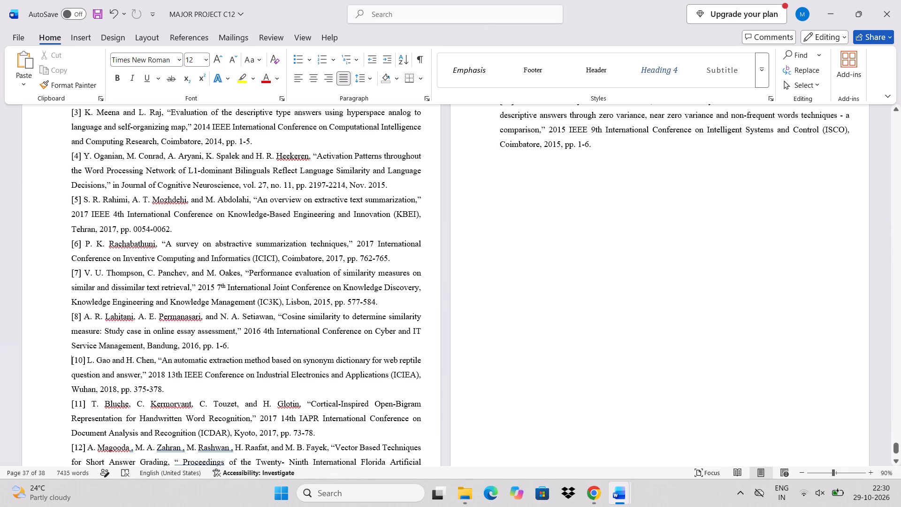
Look through the report's reference list from [1] to [17], checking the entries and their numbering.
scroll(200, 389, "down", 1)
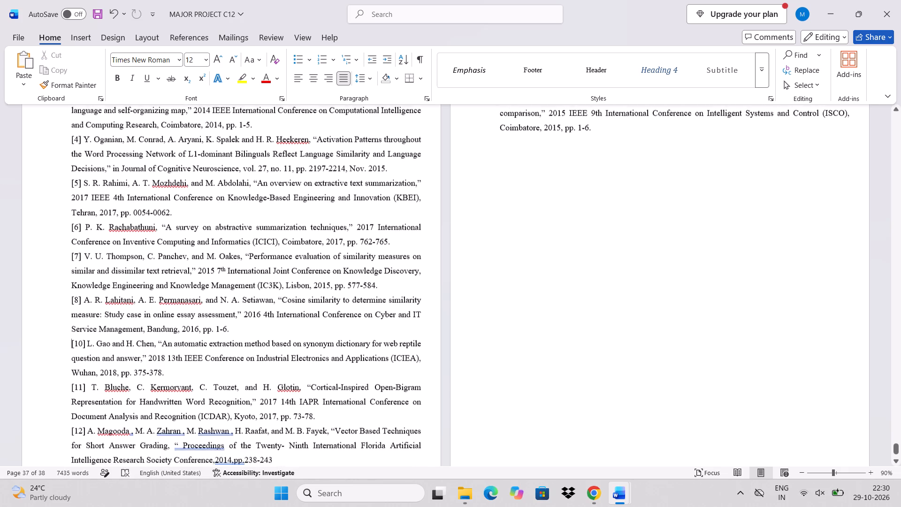
scroll(200, 389, "down", 1)
scroll(200, 389, "up", 1)
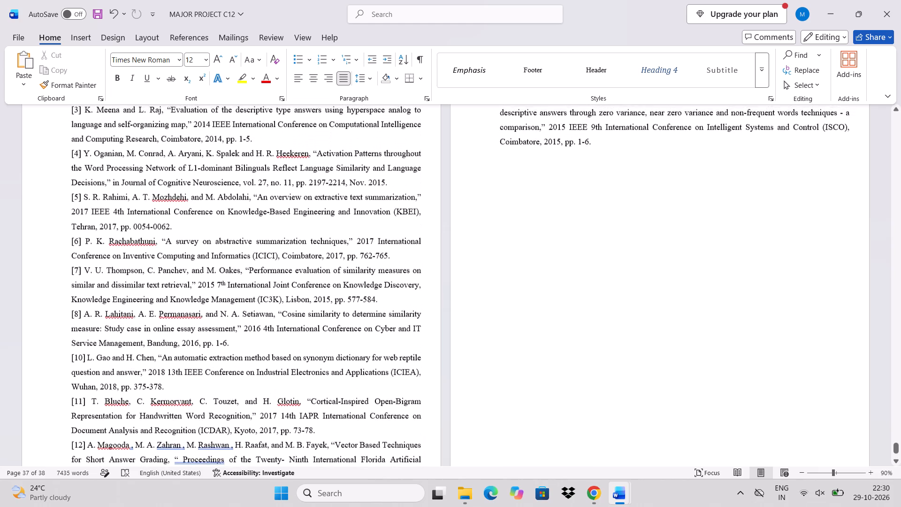
scroll(200, 389, "up", 2)
scroll(200, 389, "down", 2)
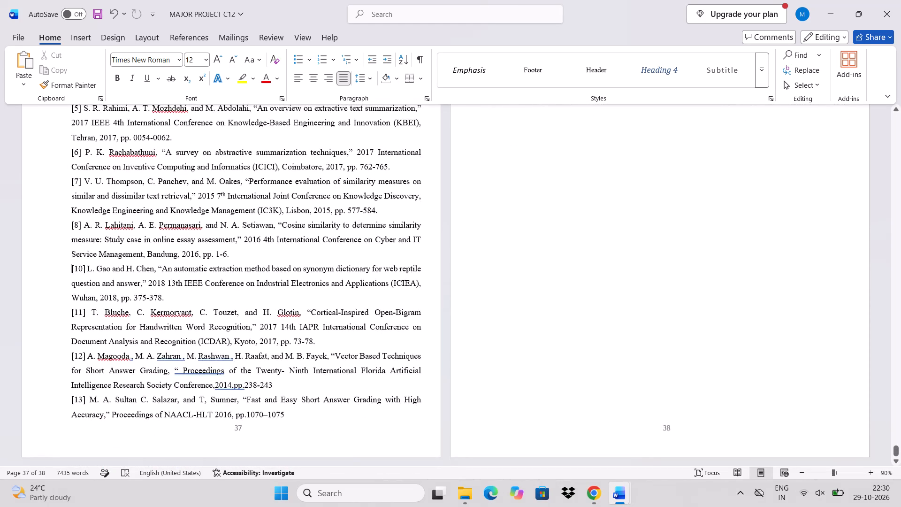
scroll(200, 389, "up", 4)
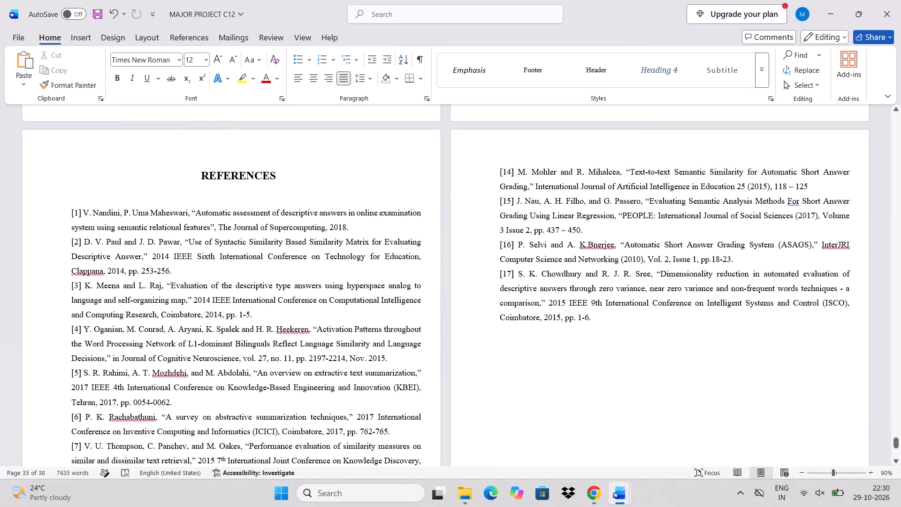
scroll(151, 327, "down", 1)
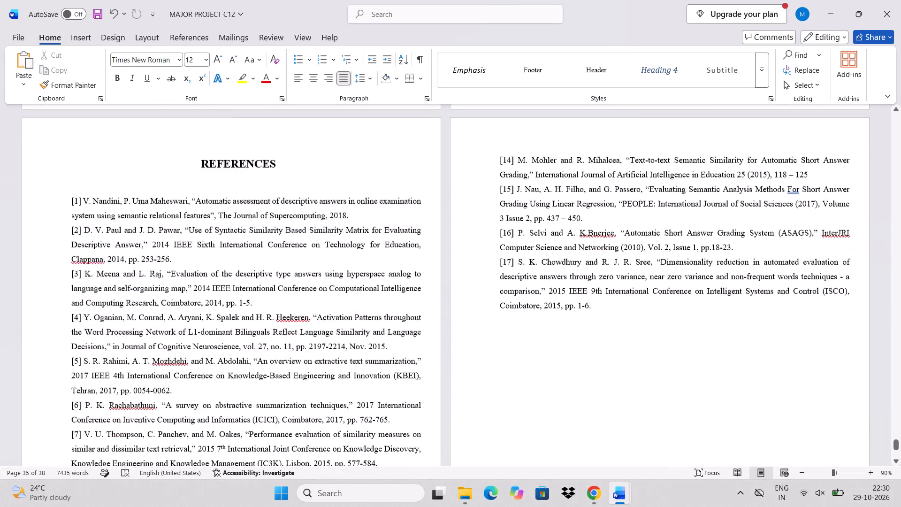
scroll(151, 327, "down", 1)
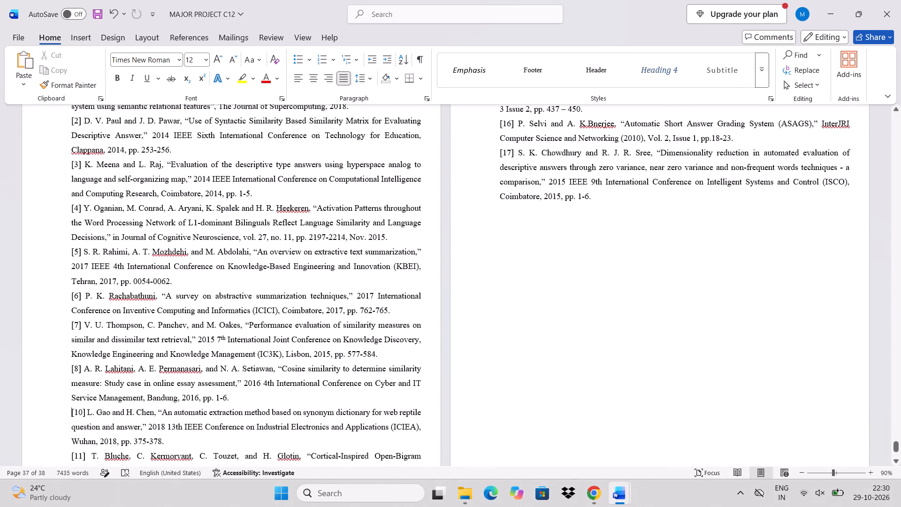
scroll(151, 327, "up", 1)
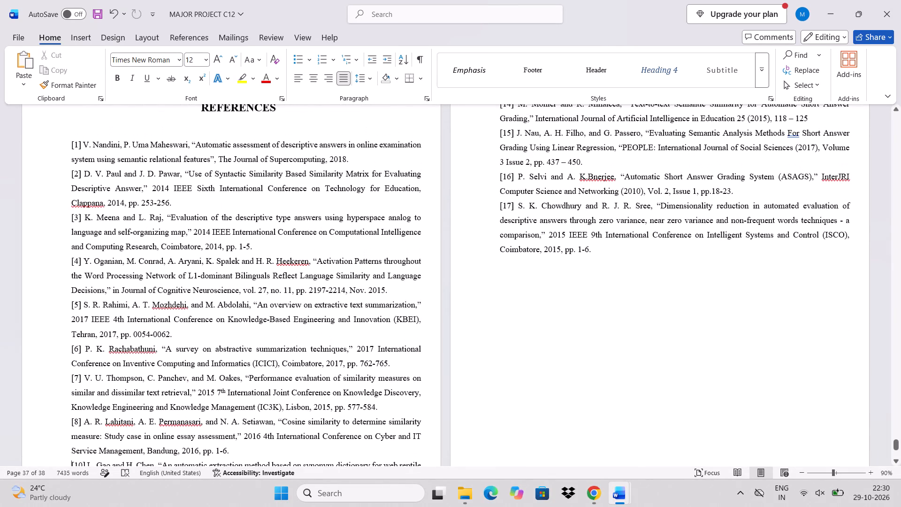
scroll(151, 327, "up", 1)
scroll(123, 359, "down", 2)
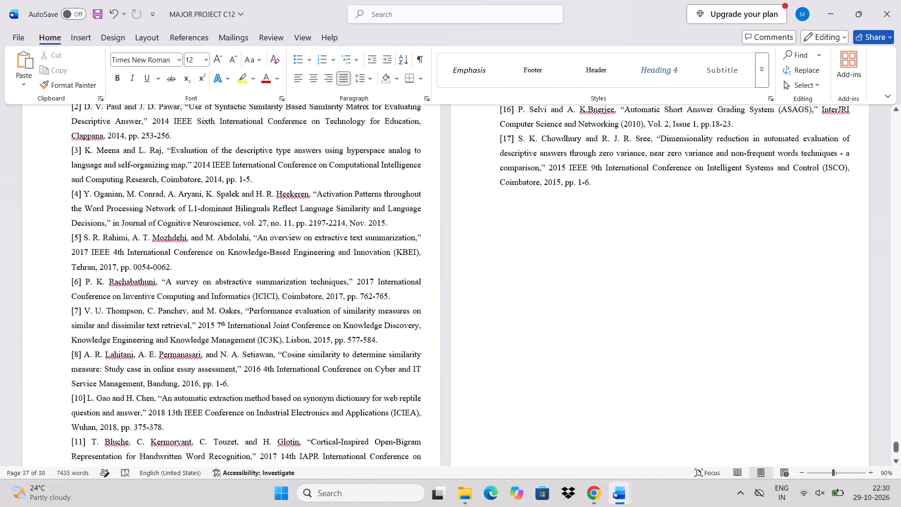
scroll(123, 359, "down", 3)
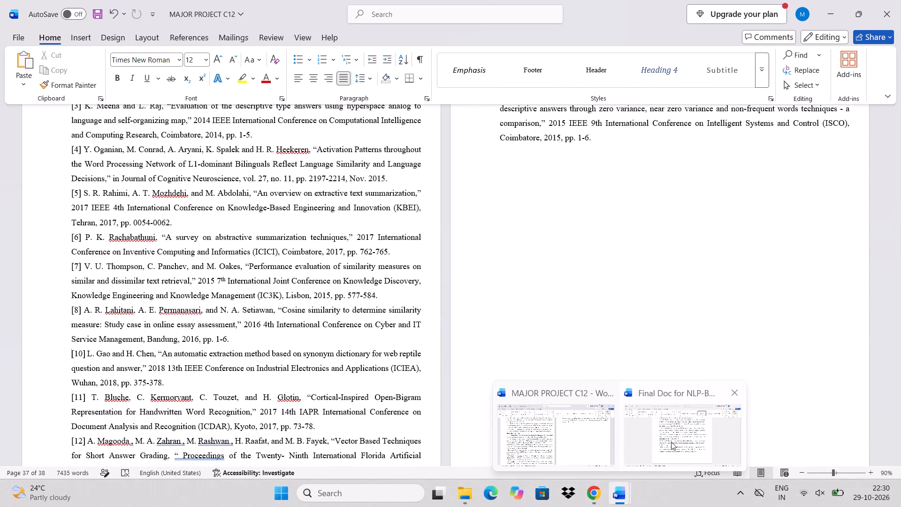
In the Final Doc for NLP-Based Intelligent Paper Evaluation, copy reference [20], "Evaluating Student Descriptive Answers Using Natural Language Processing".
left_click(671, 442)
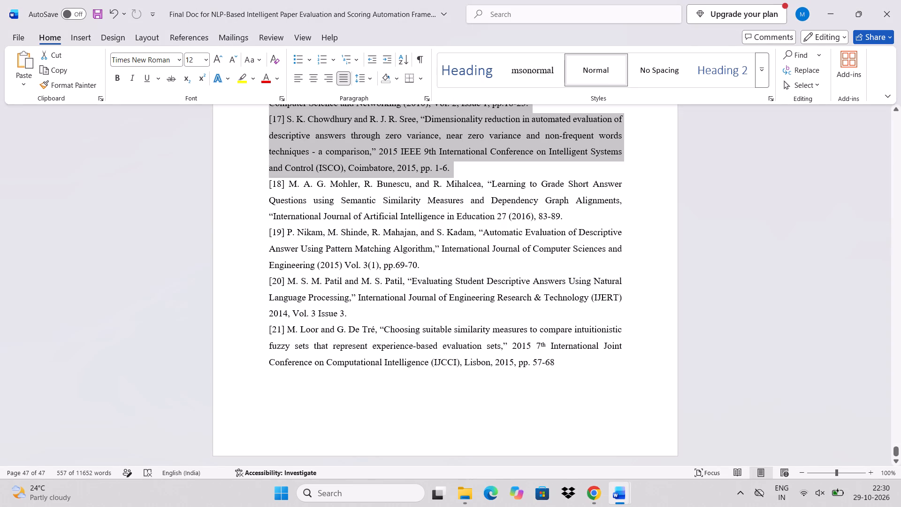
left_click_drag(574, 210, 271, 182)
scroll(370, 265, "up", 2)
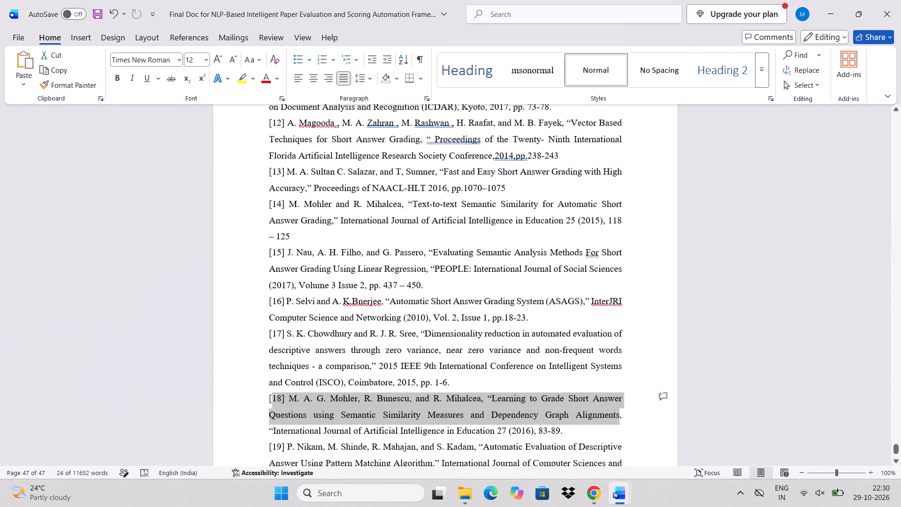
scroll(370, 265, "up", 1)
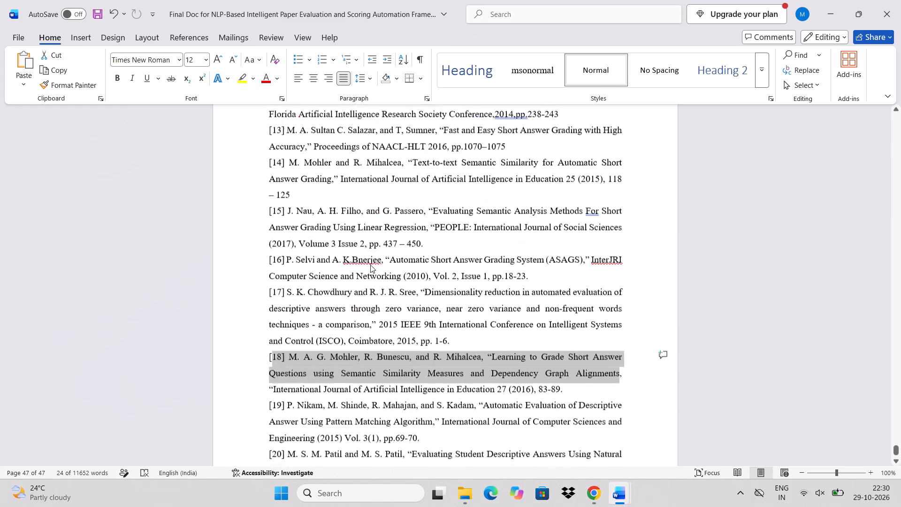
scroll(370, 265, "down", 1)
left_click_drag(356, 316, 255, 280)
key("ctrl+c")
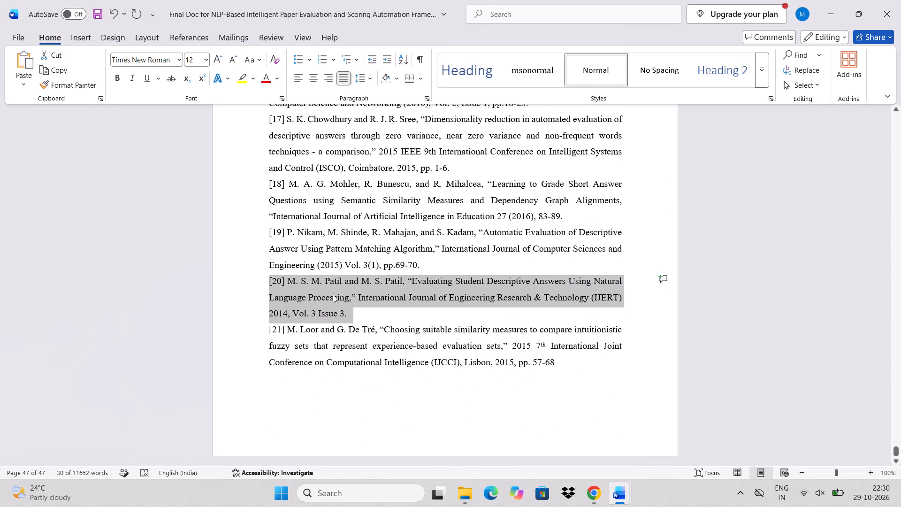
In the MAJOR PROJECT C12 report, paste the copied reference below reference [8] and renumber it as [9].
left_click(543, 439)
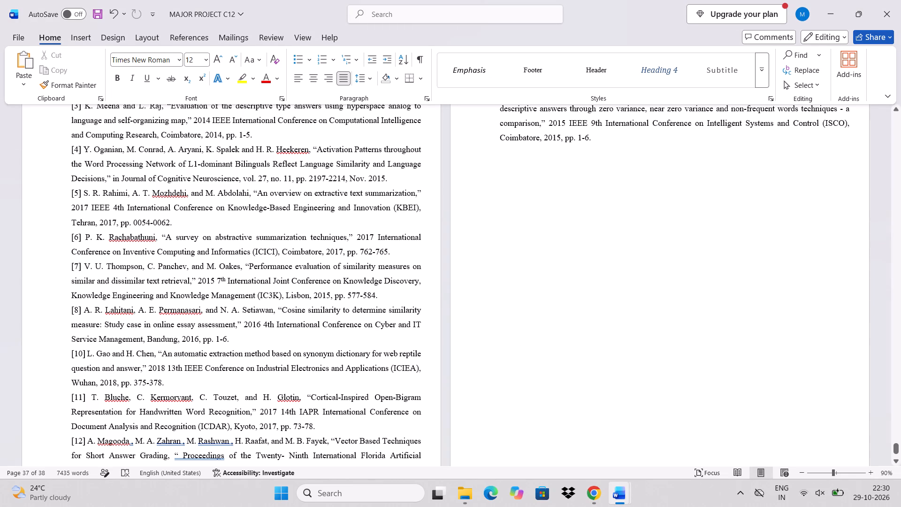
left_click(240, 340)
key("Return")
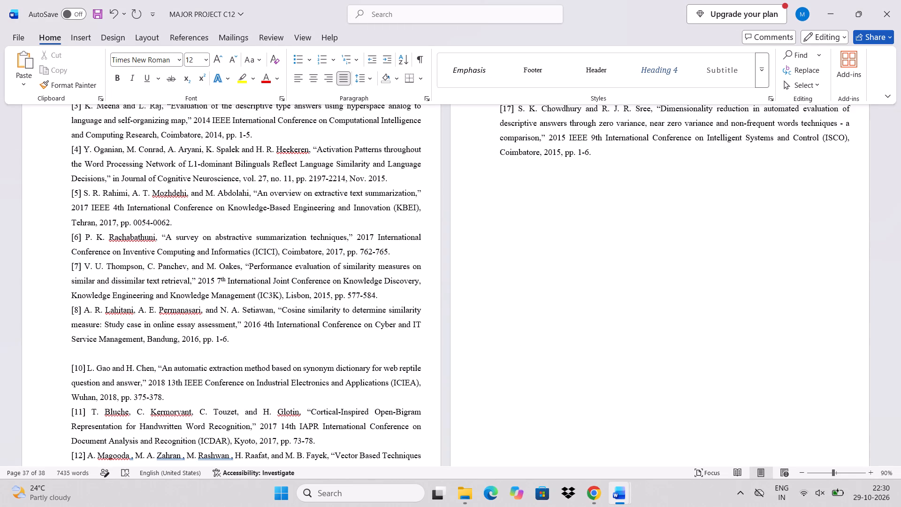
key("ctrl+v")
key("BackSpace")
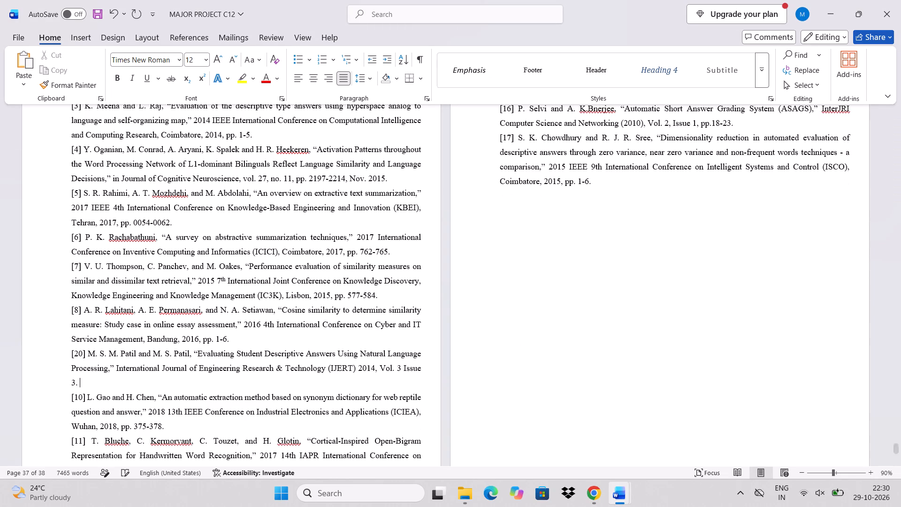
left_click(82, 353)
key("BackSpace")
key("BackSpace")
key("9")
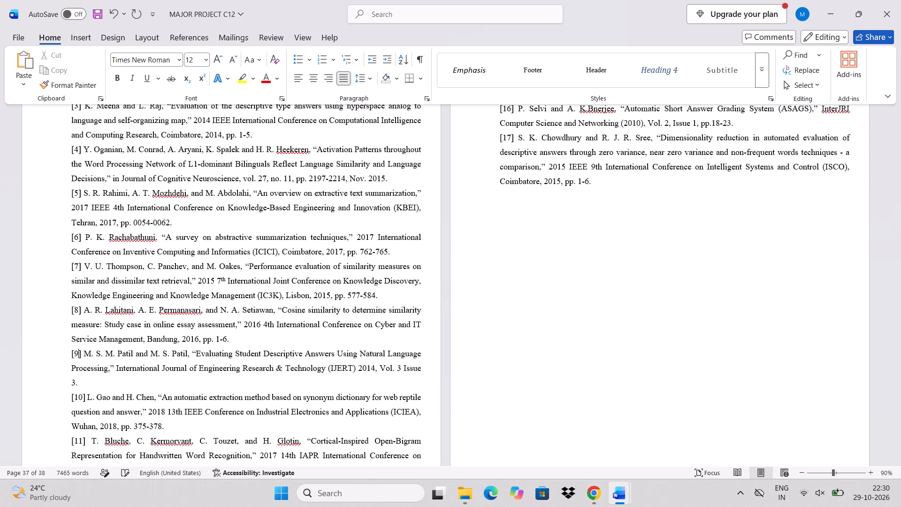
Justify the whole reference list from [1] to [17] and set its line spacing to 1.5.
scroll(125, 404, "down", 2)
scroll(125, 404, "up", 4)
scroll(125, 404, "down", 1)
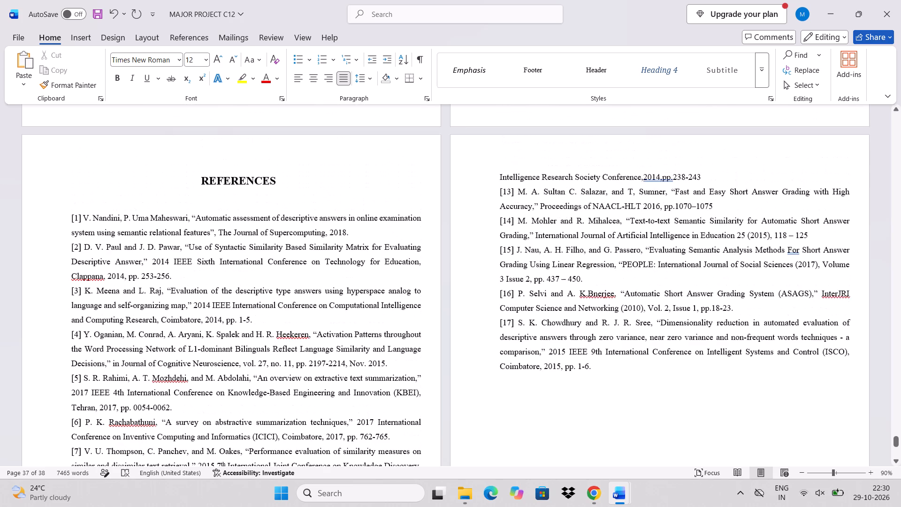
scroll(125, 404, "down", 1)
left_click_drag(67, 194, 84, 202)
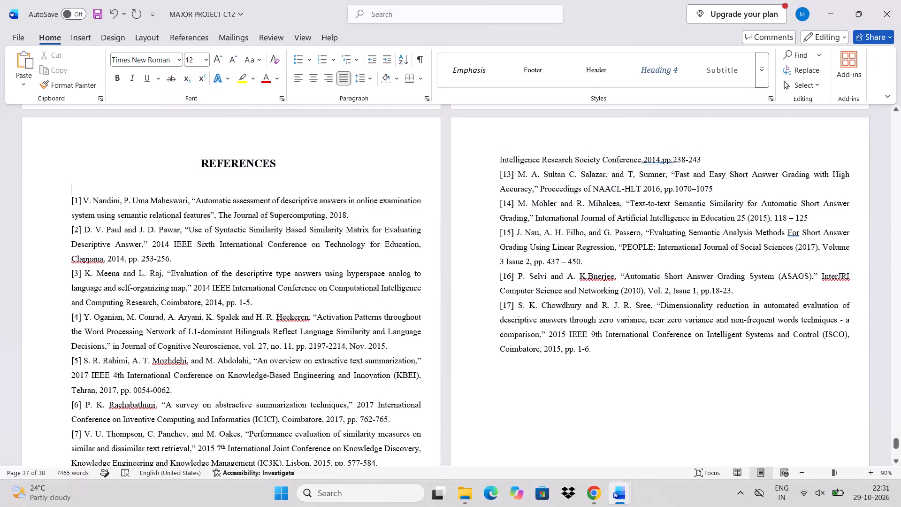
left_click_drag(84, 202, 638, 353)
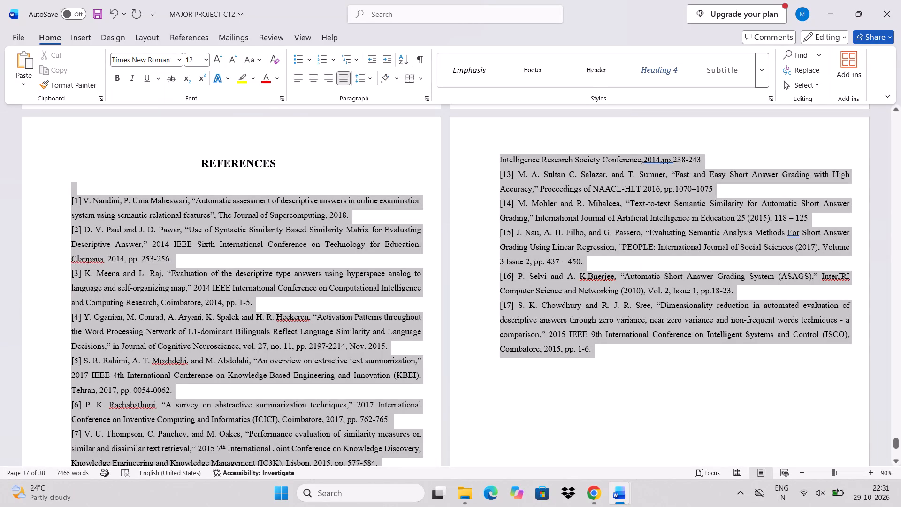
left_click(340, 81)
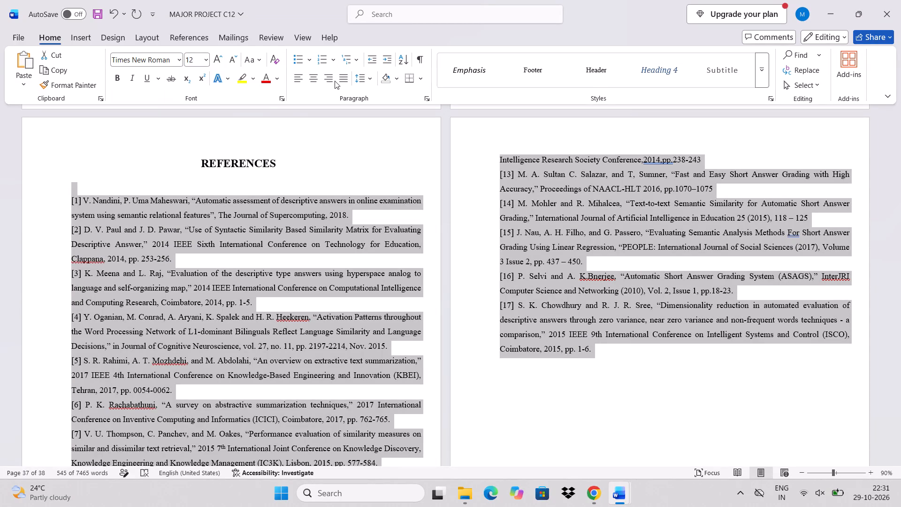
left_click(370, 77)
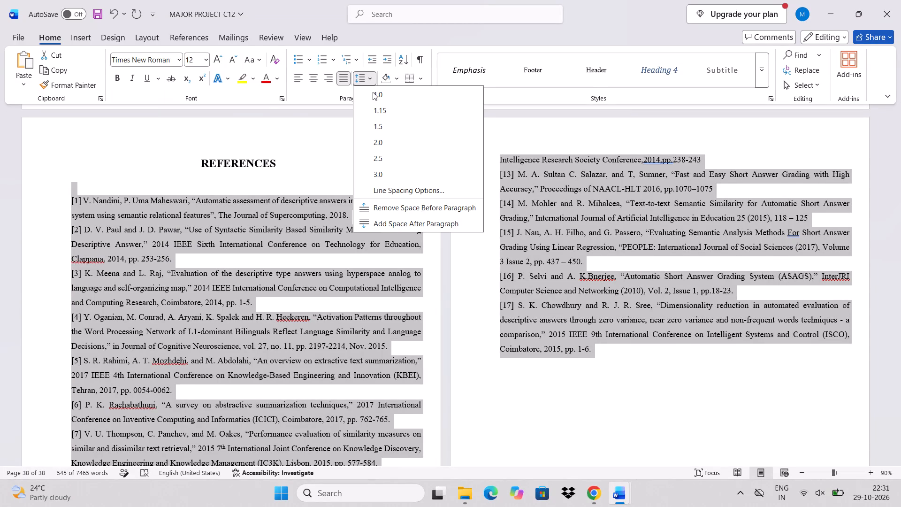
left_click(378, 129)
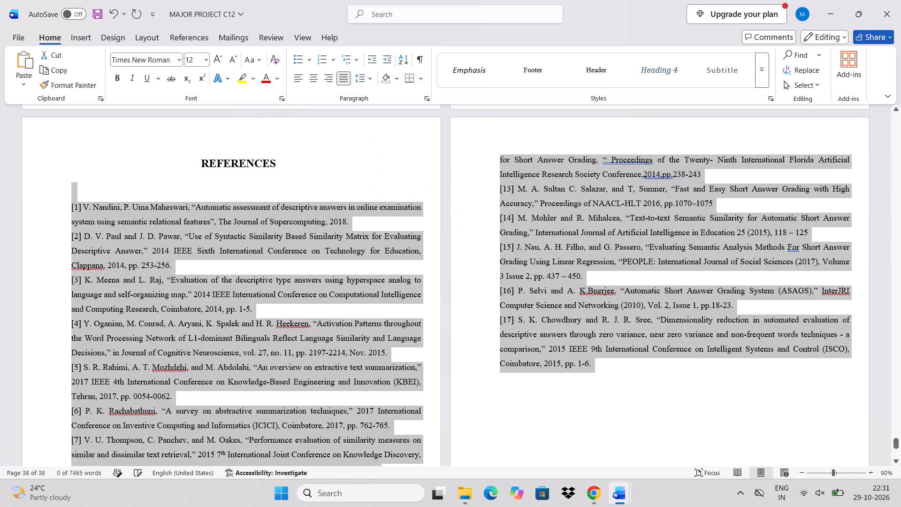
Set the reference list's left indent to 0.2 cm and right indent to 0.97 cm.
left_click(146, 40)
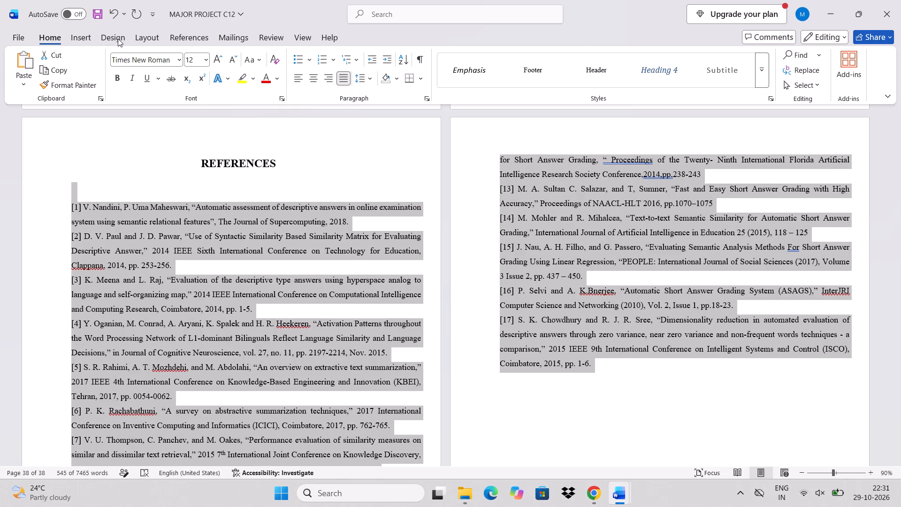
left_click(261, 71)
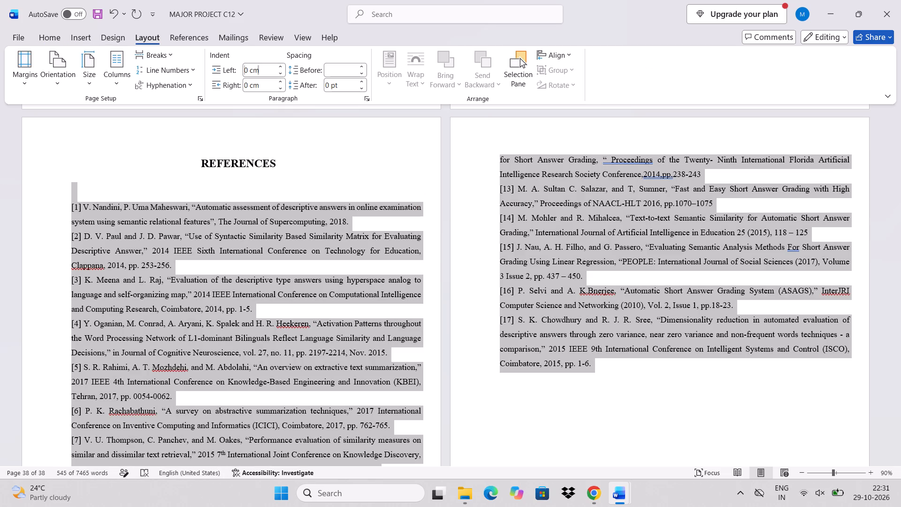
type("0.2")
key("Return")
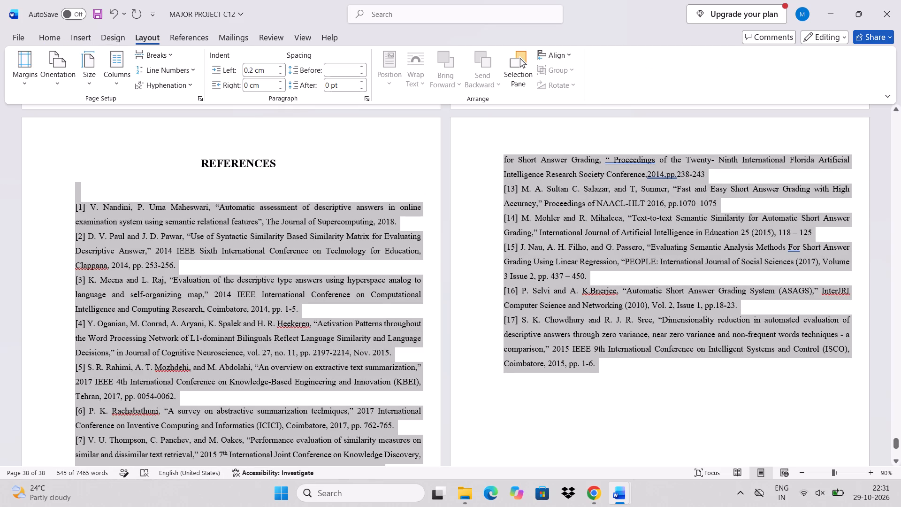
left_click(257, 81)
type("0.97")
key("Return")
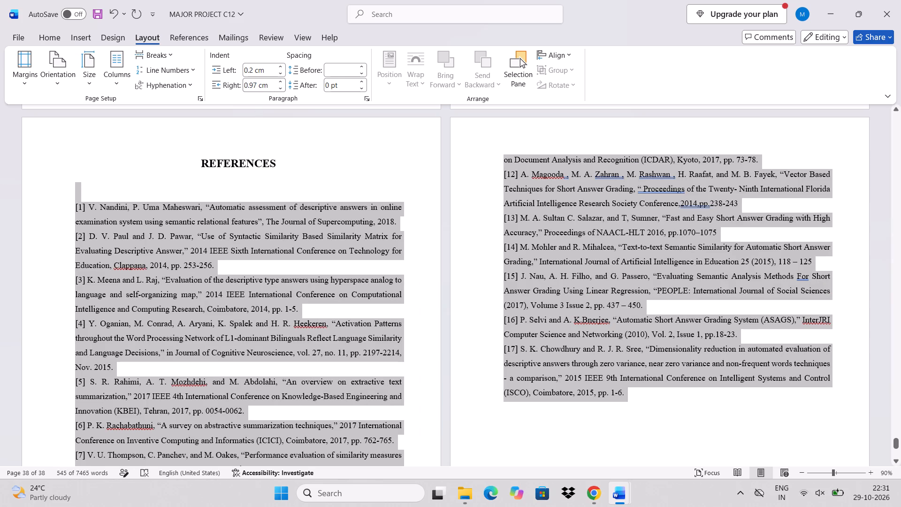
Tighten the gap between the REFERENCES heading and reference [1], leaving a single short blank line.
left_click(172, 156)
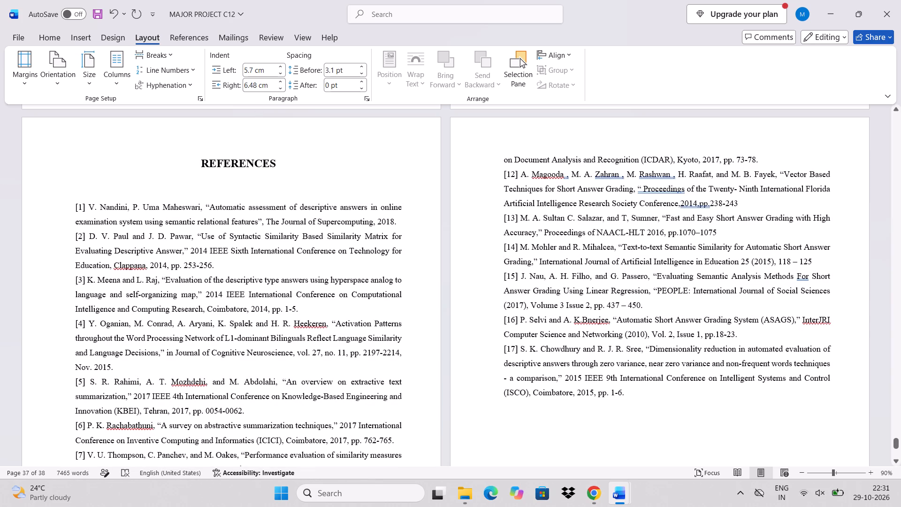
left_click(150, 192)
key("BackSpace")
key("BackSpace")
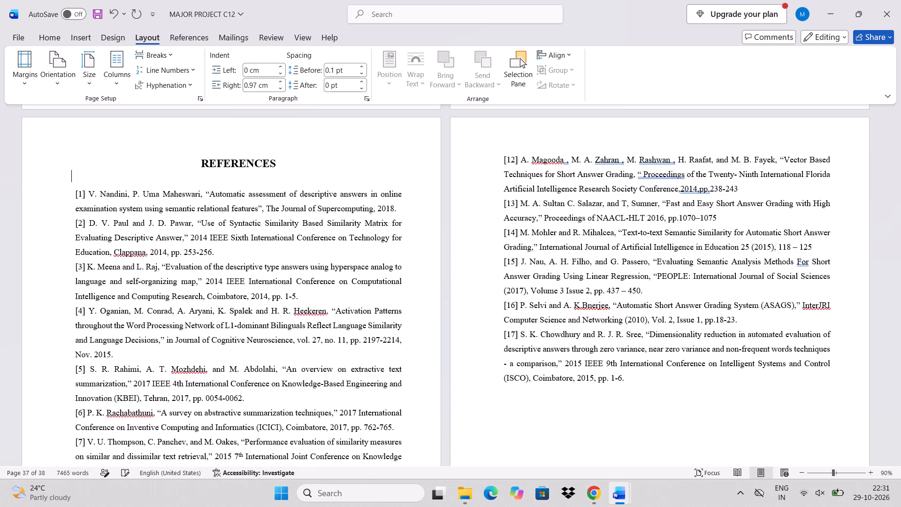
key("BackSpace")
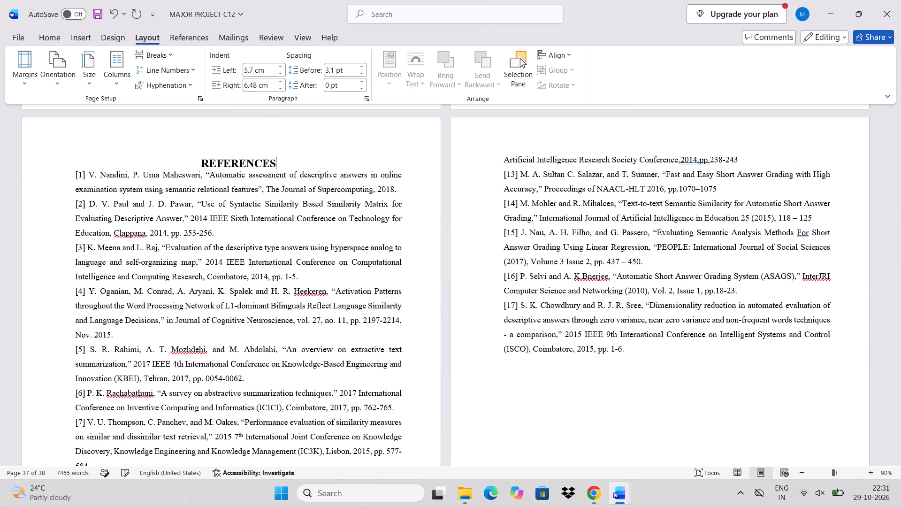
key("Return")
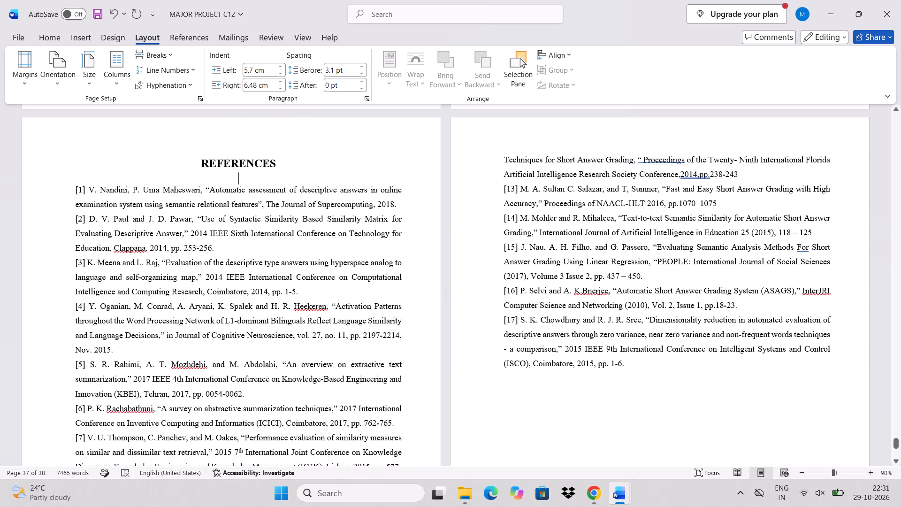
Delete one empty line between the "6. FUNCTIONAL REQUIREMENTS" heading and the 6.1 Functional Requirements subheading.
scroll(309, 307, "up", 1)
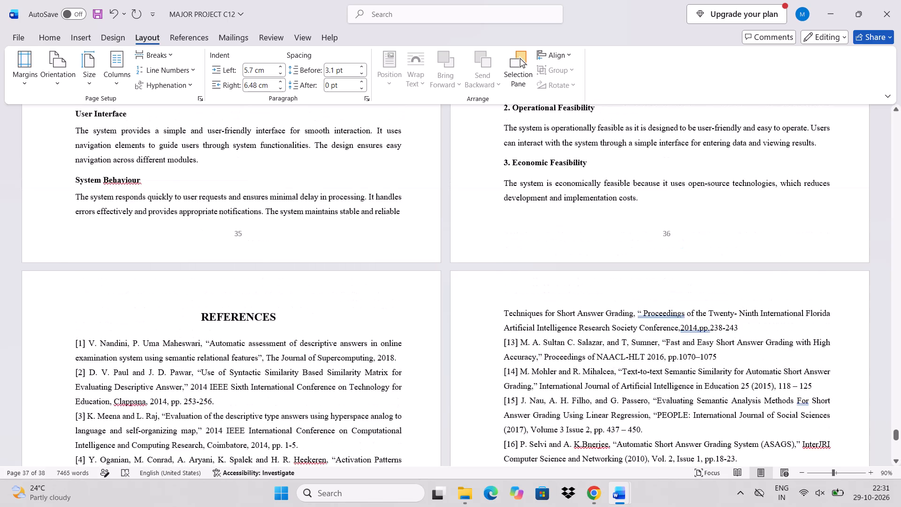
scroll(309, 307, "up", 4)
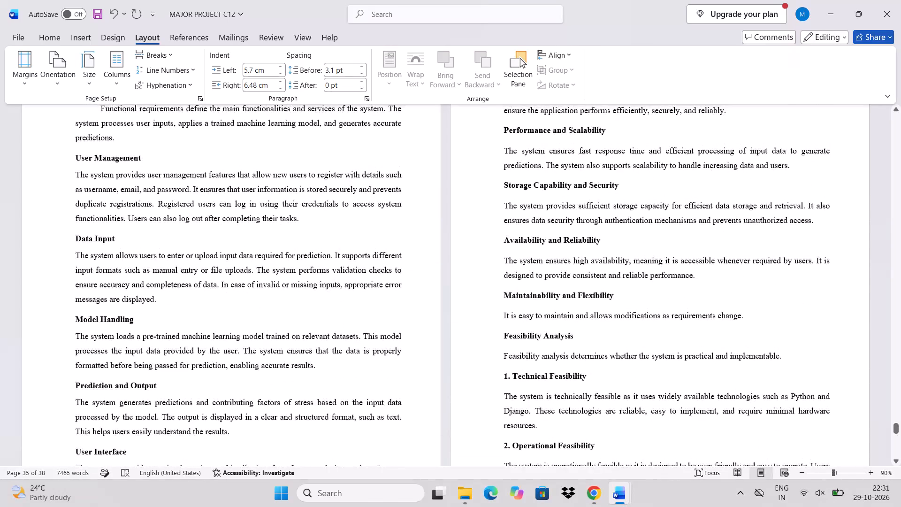
scroll(309, 307, "up", 3)
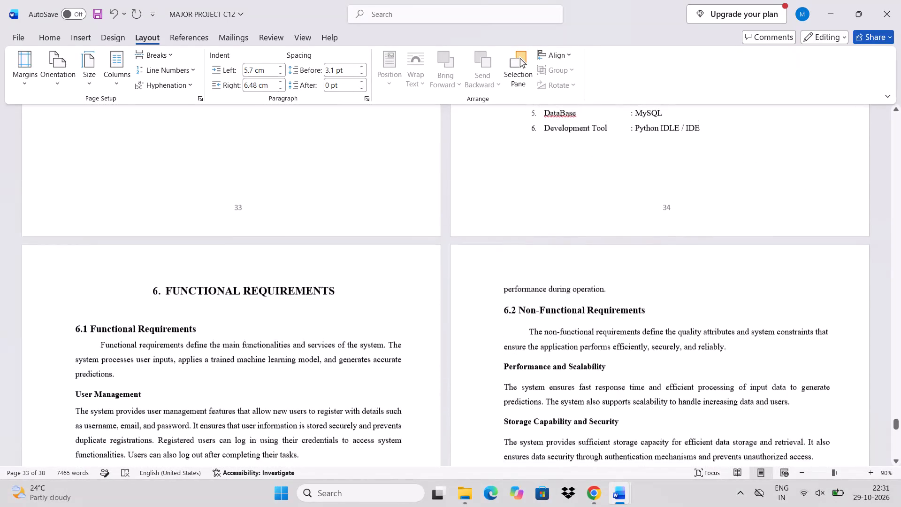
scroll(309, 307, "down", 1)
scroll(309, 307, "up", 1)
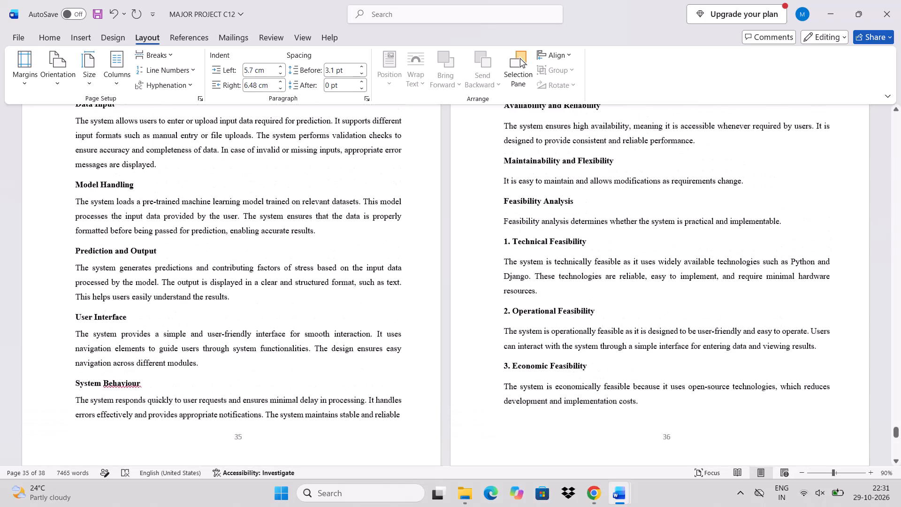
scroll(309, 307, "up", 4)
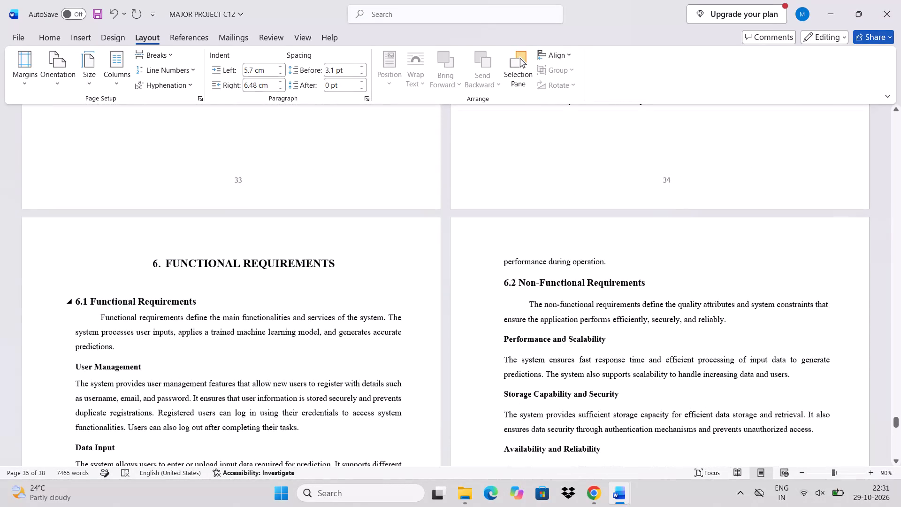
left_click(192, 288)
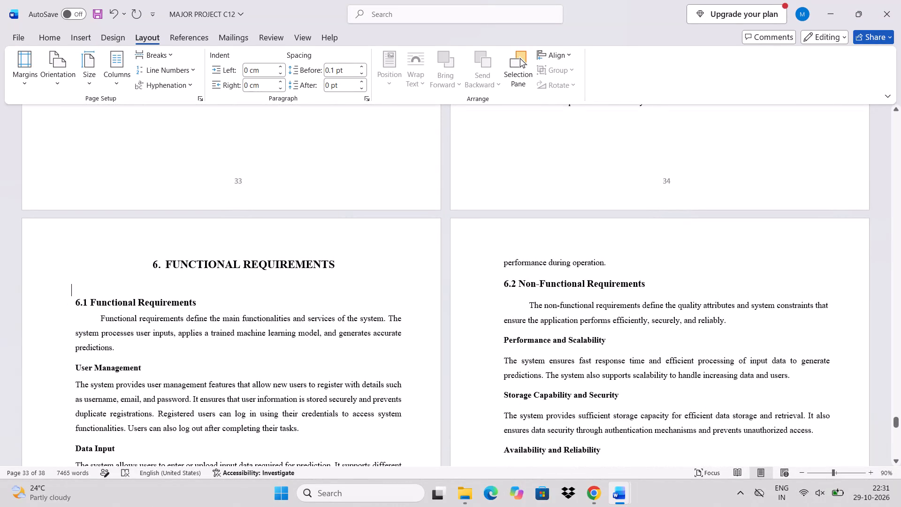
key("BackSpace")
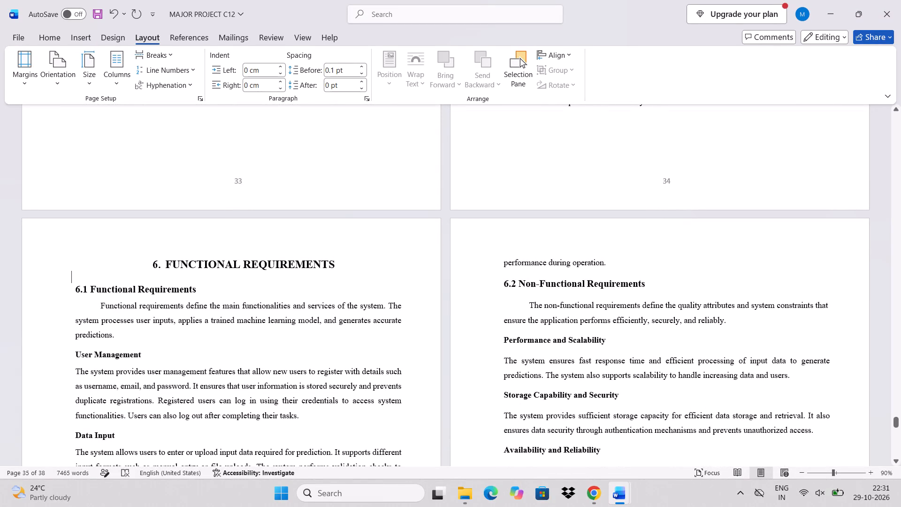
Try to join the line "performance during operation." on page 36 to the System Behaviour paragraph ending page 35.
left_click(503, 265)
key("BackSpace")
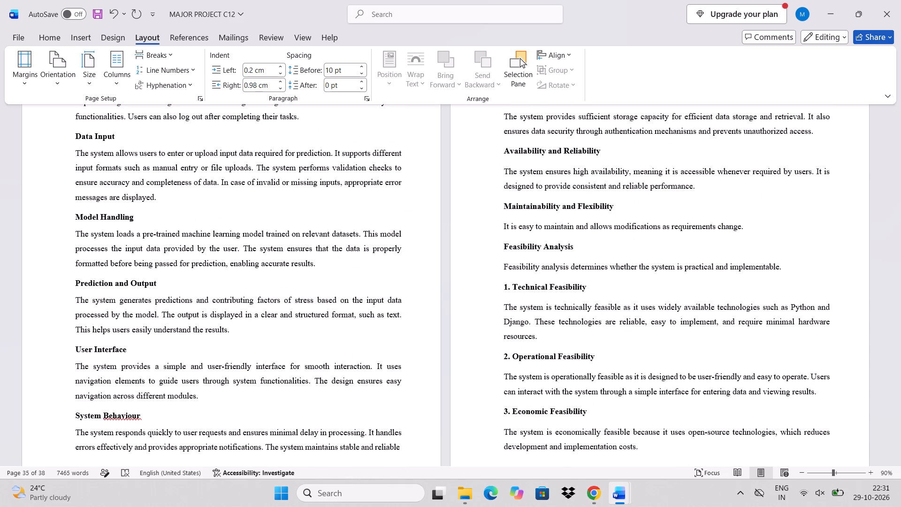
Review the layout of chapter 6 on pages 35 and 36 and the 5.2 Software Requirements section on page 34.
scroll(415, 337, "up", 1)
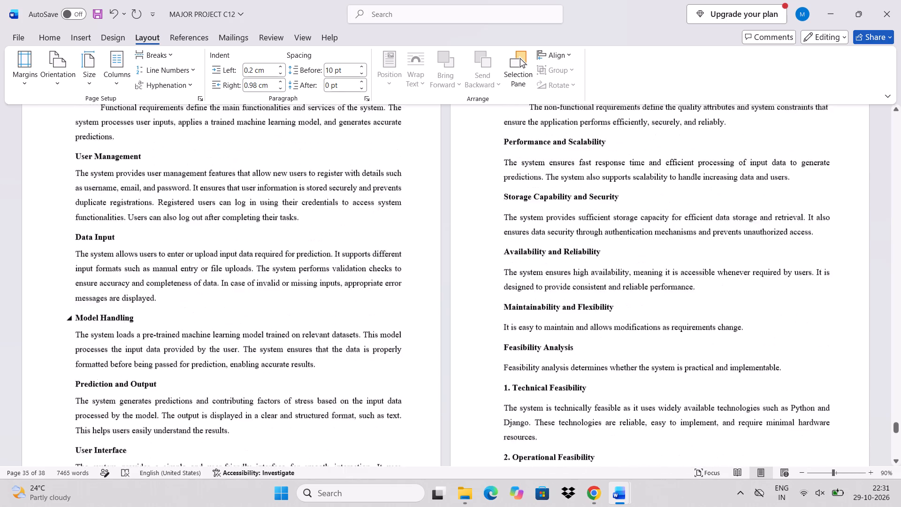
scroll(415, 337, "up", 2)
scroll(415, 337, "down", 1)
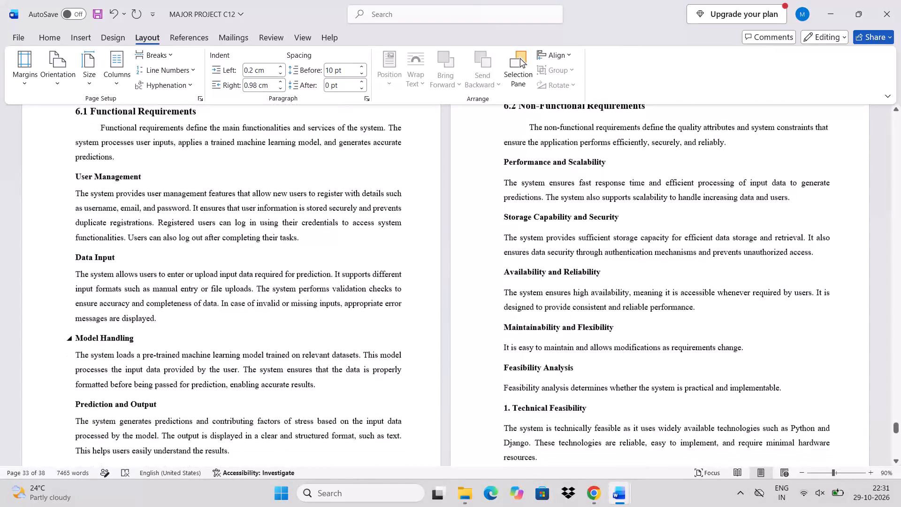
scroll(415, 337, "down", 2)
scroll(415, 337, "up", 1)
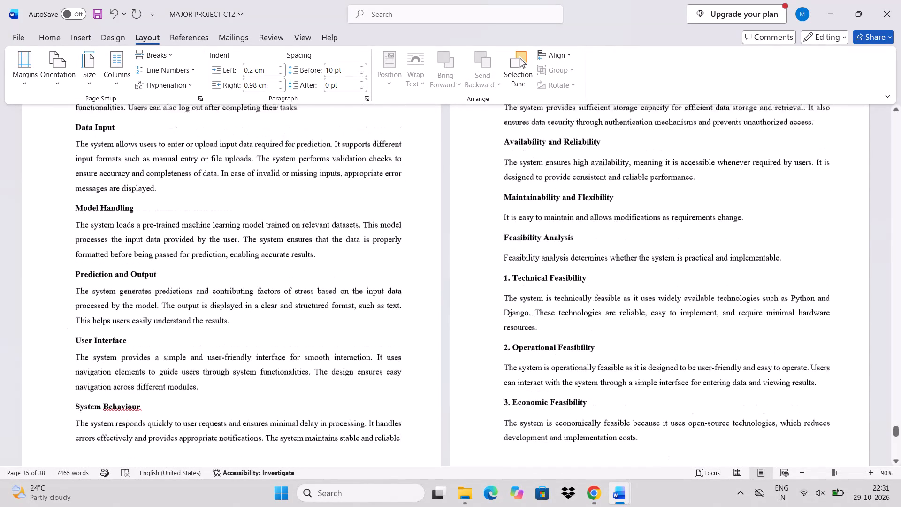
scroll(415, 337, "up", 6)
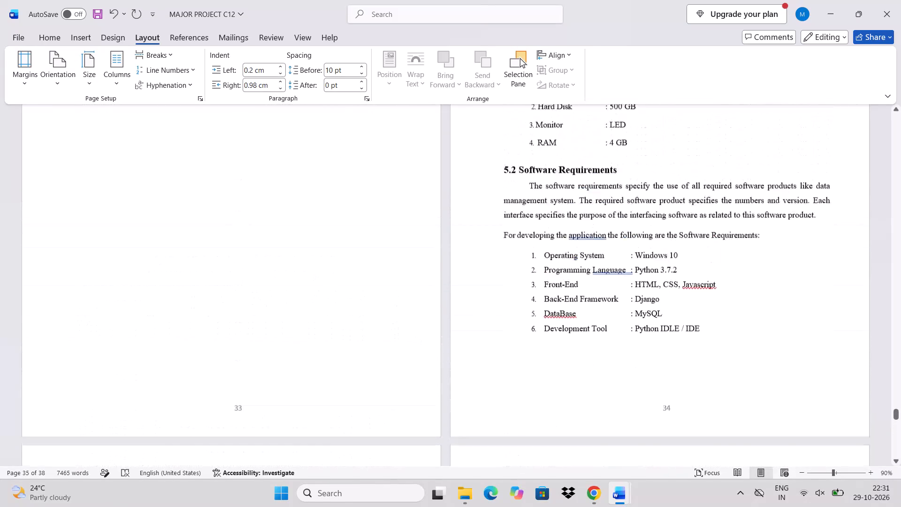
scroll(415, 337, "up", 5)
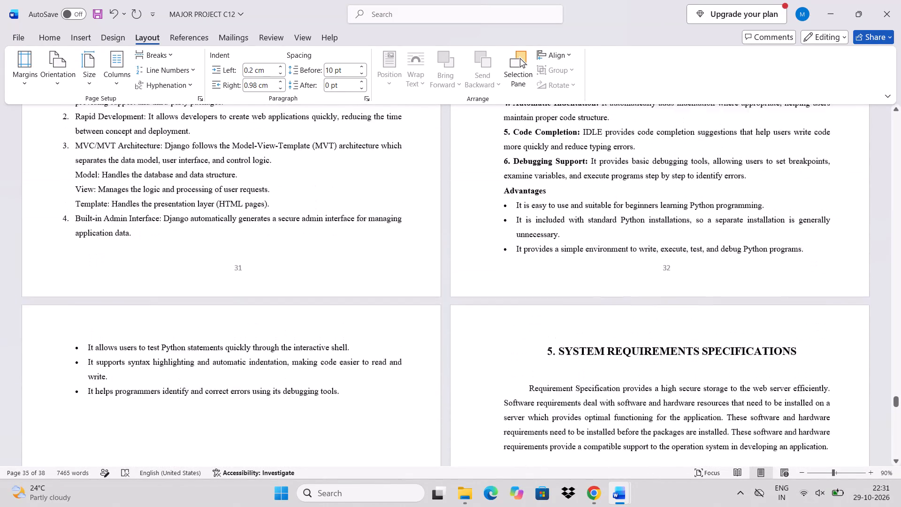
scroll(415, 337, "up", 2)
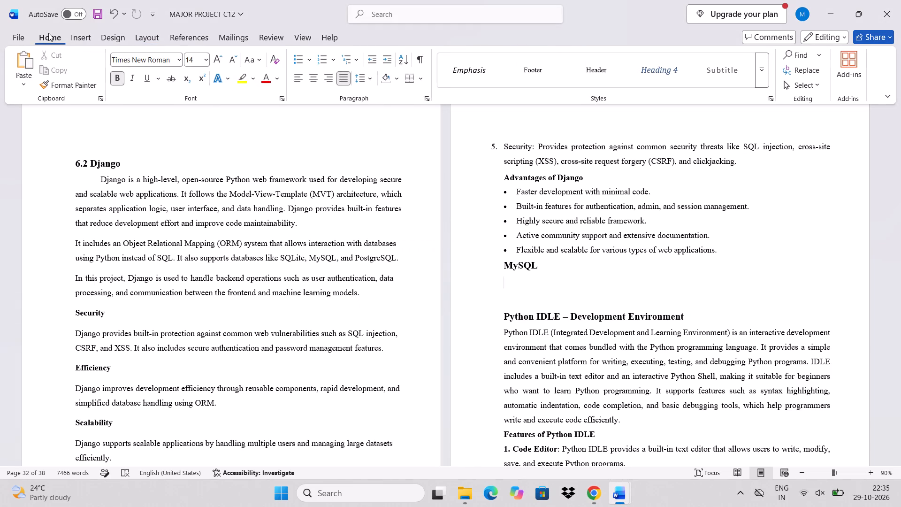
left_click(115, 79)
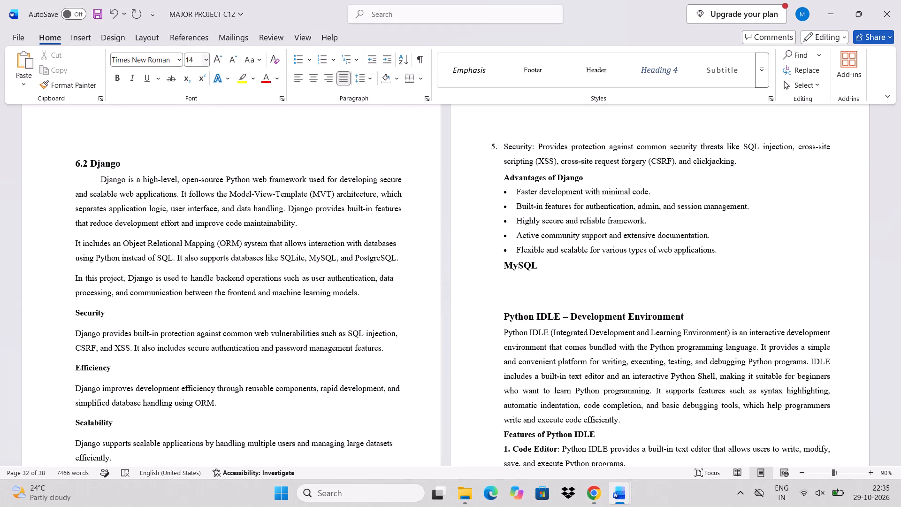
left_click(195, 58)
type("12")
left_click(374, 76)
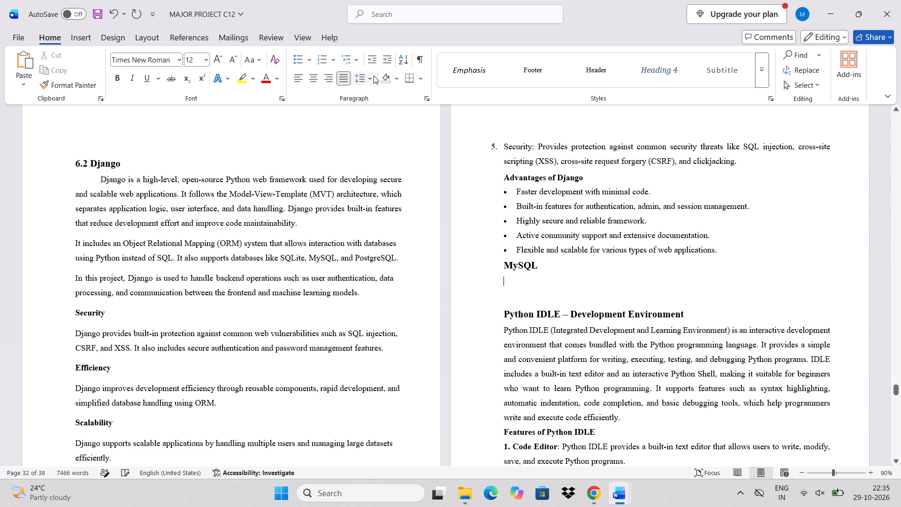
left_click(370, 77)
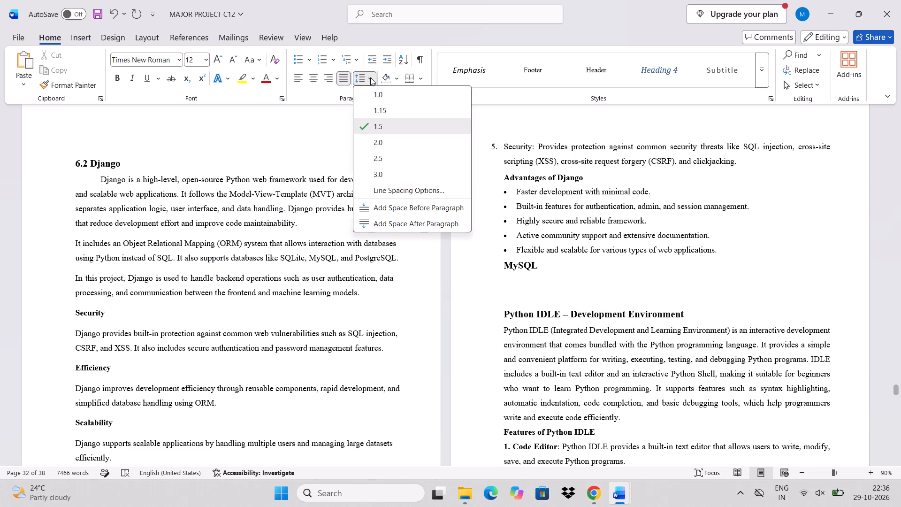
left_click(370, 77)
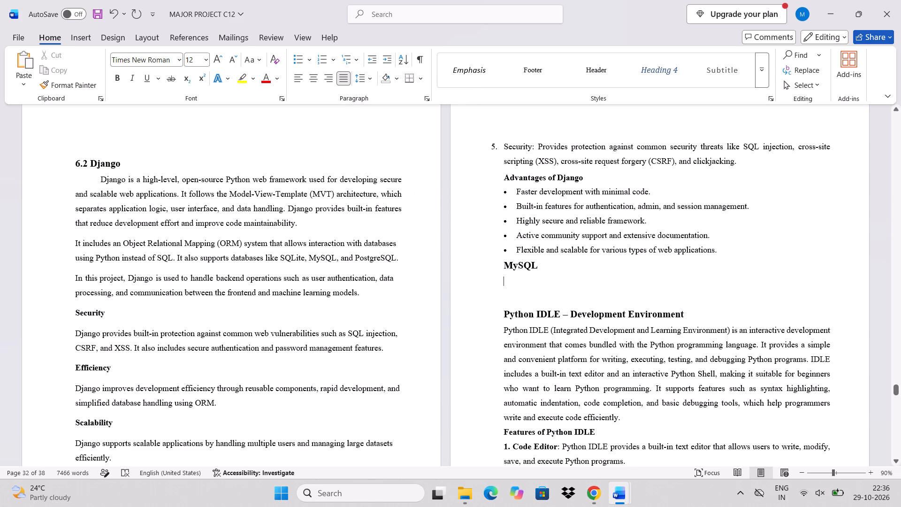
key("ctrl+v")
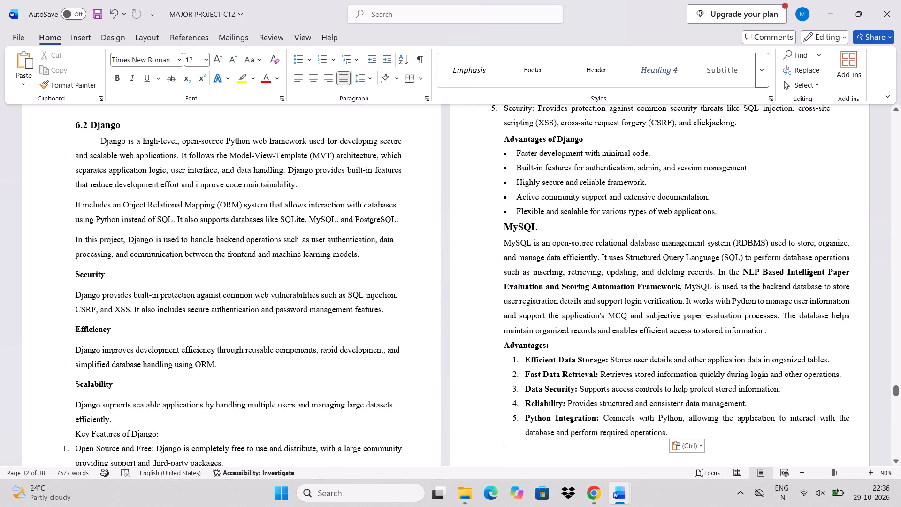
Set the pasted MySQL paragraph and advantages list to a 0.2 cm left indent and a 0.97 cm right indent.
left_click_drag(503, 244, 696, 468)
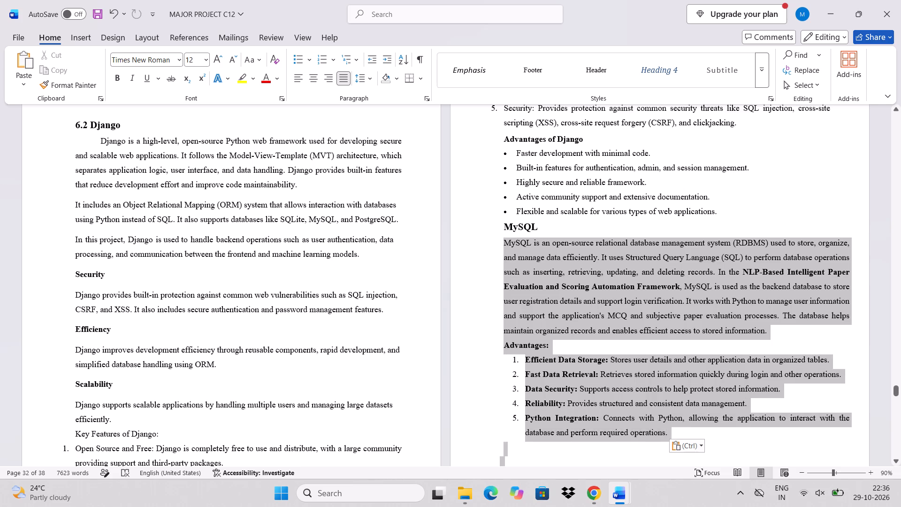
left_click_drag(696, 468, 695, 409)
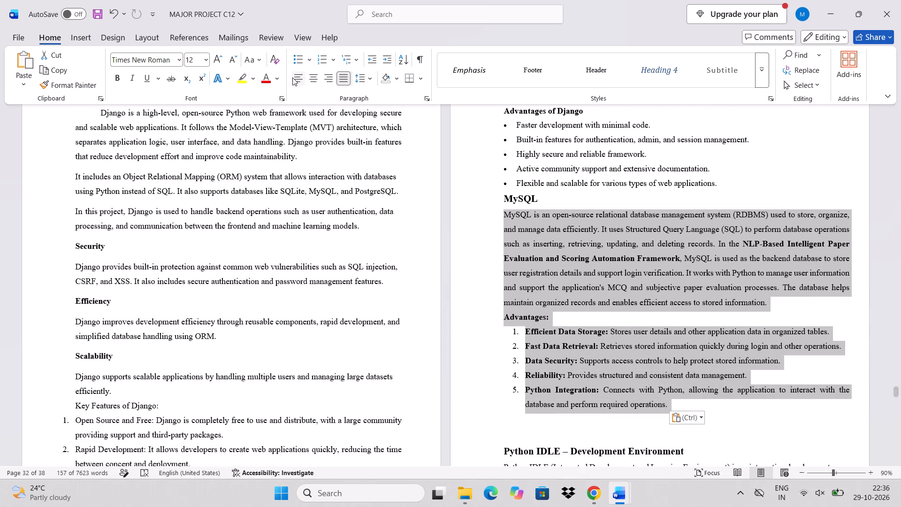
left_click(160, 34)
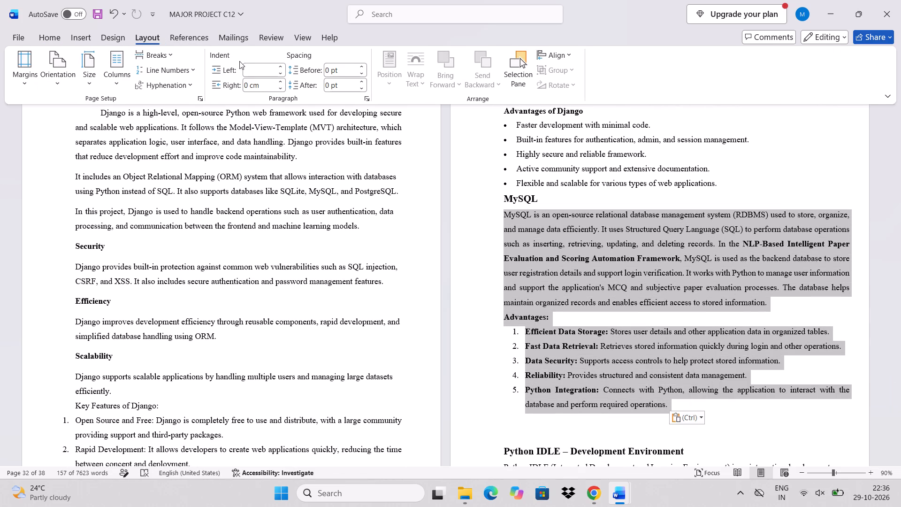
left_click(248, 63)
left_click(253, 70)
type("0.2")
key("Return")
left_click(266, 84)
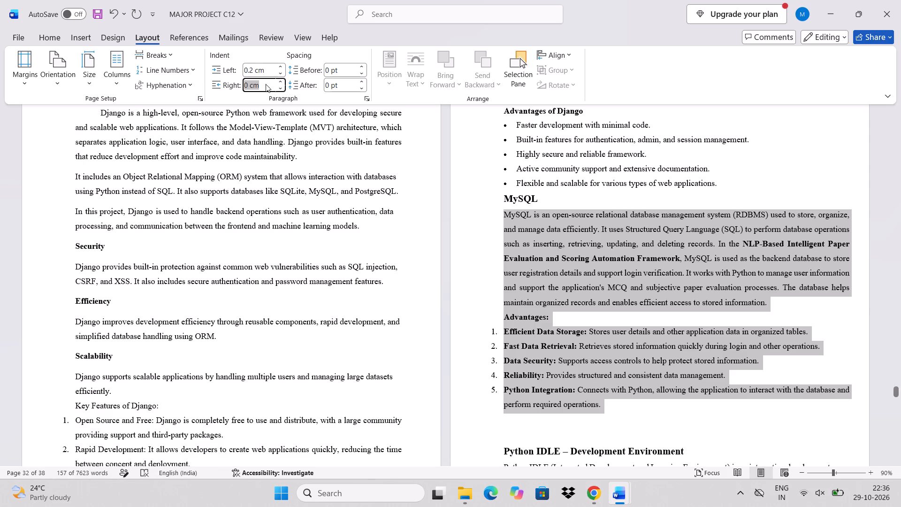
type("0.97")
key("Return")
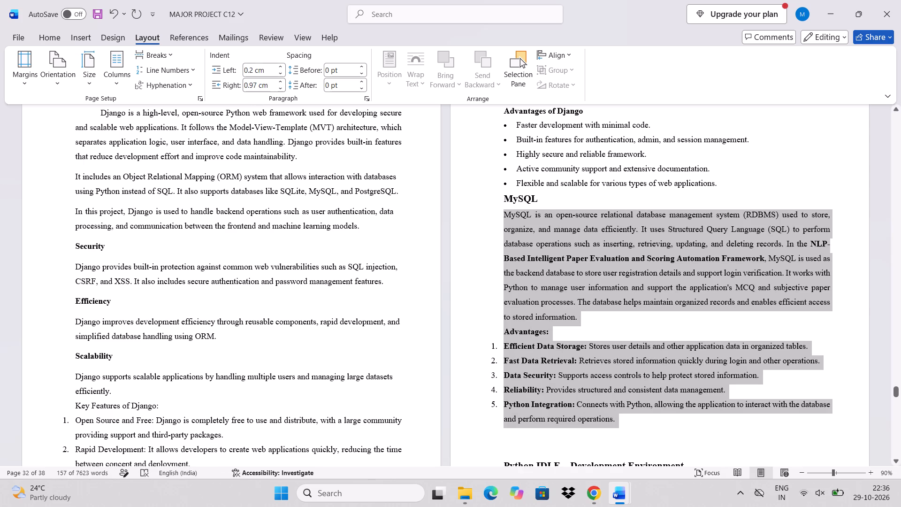
left_click(626, 320)
Delete the two empty lines between the MySQL advantages list and the "Python IDLE – Development Environment" heading.
scroll(626, 320, "down", 1)
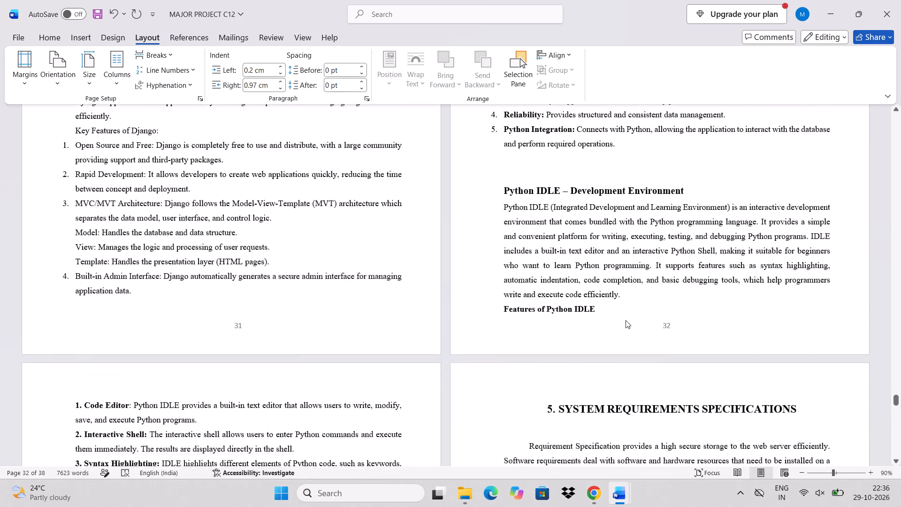
left_click(582, 238)
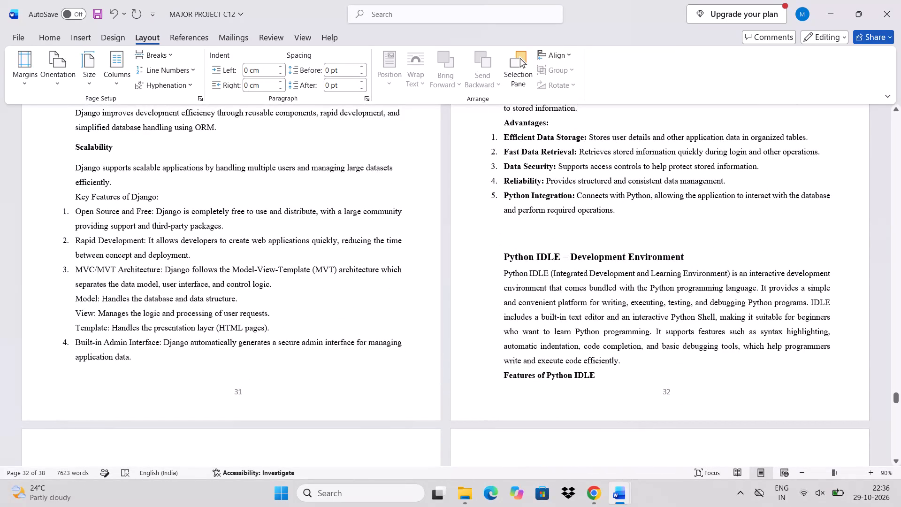
key("BackSpace")
key("BackSpace")
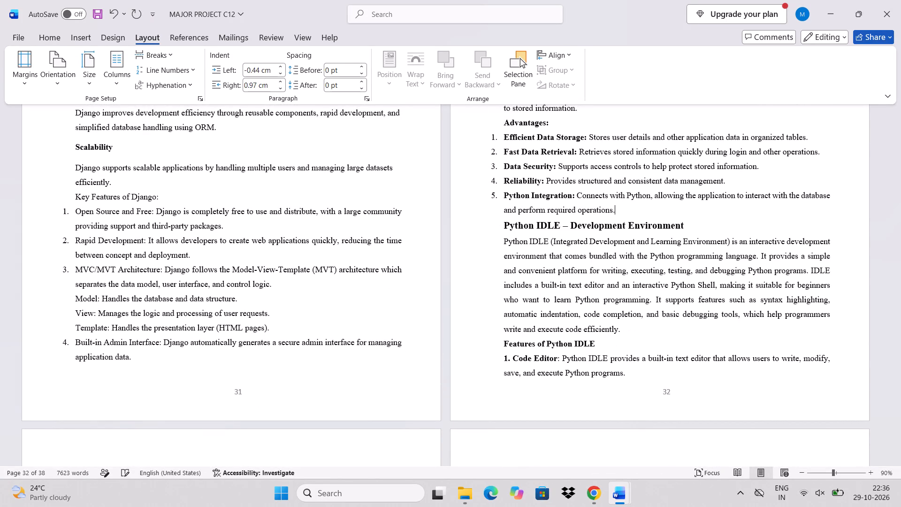
Review the report's layout from the Python IDLE section on through Feasibility Analysis, and back to the diagrams and Advantages of Python pages.
scroll(596, 311, "down", 5)
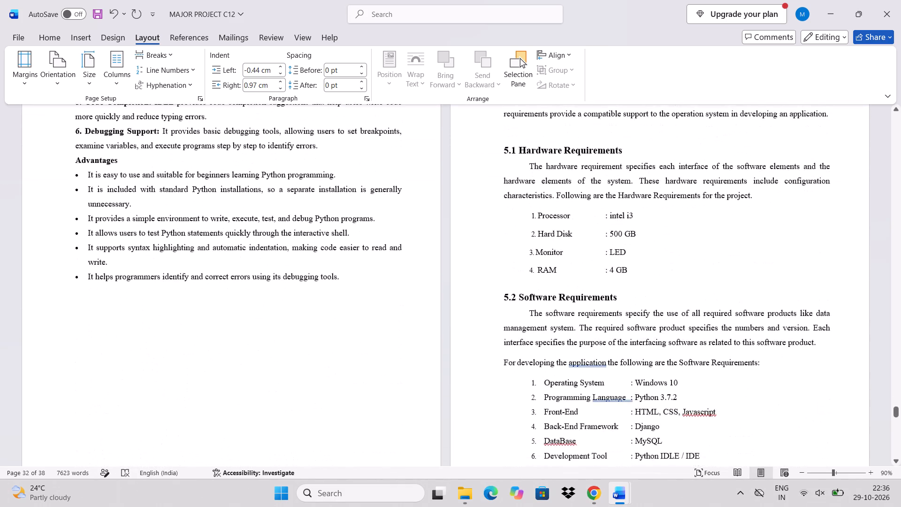
scroll(596, 311, "down", 5)
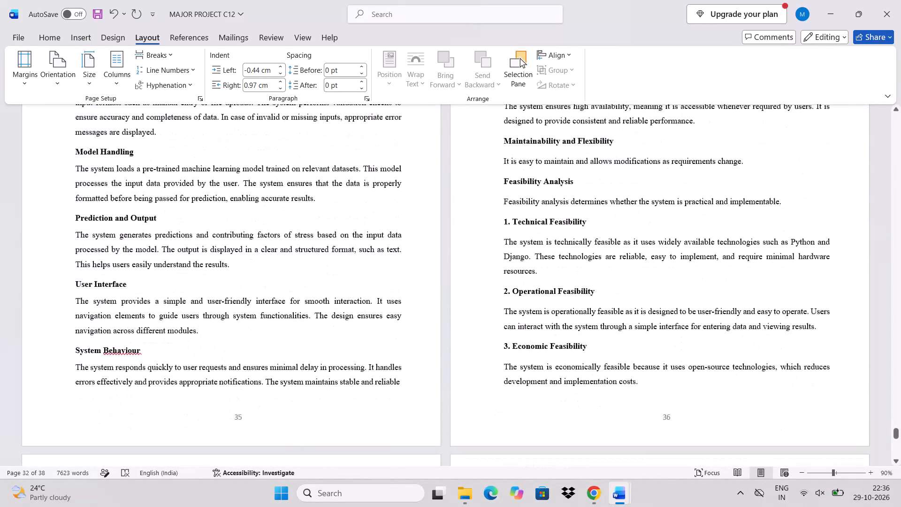
scroll(596, 311, "down", 2)
scroll(596, 311, "up", 6)
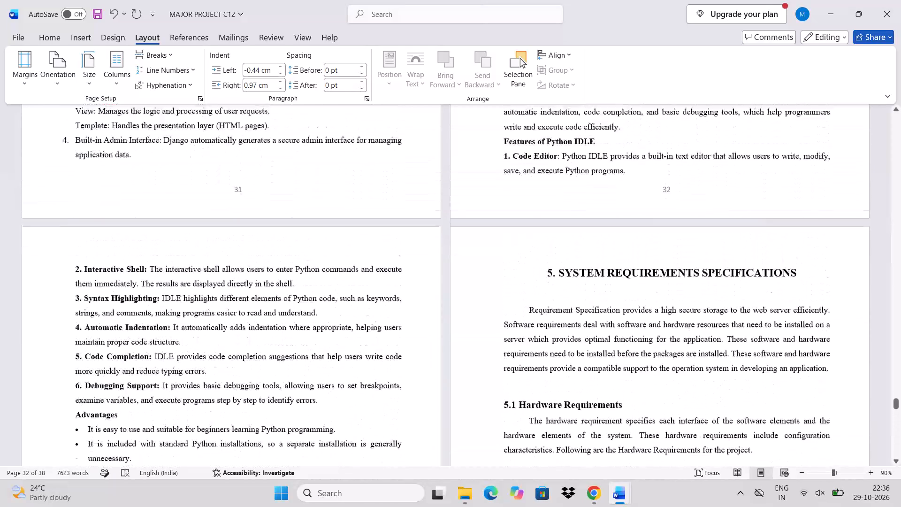
scroll(596, 311, "up", 7)
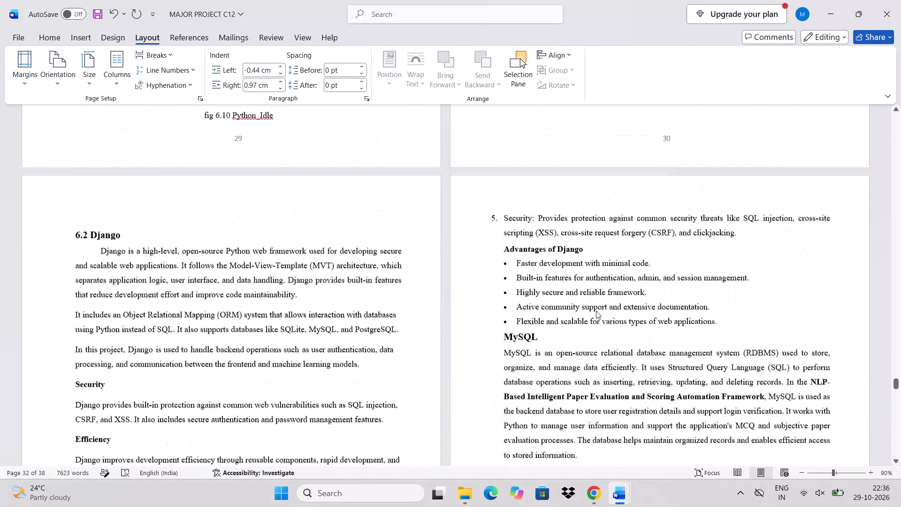
scroll(596, 311, "up", 4)
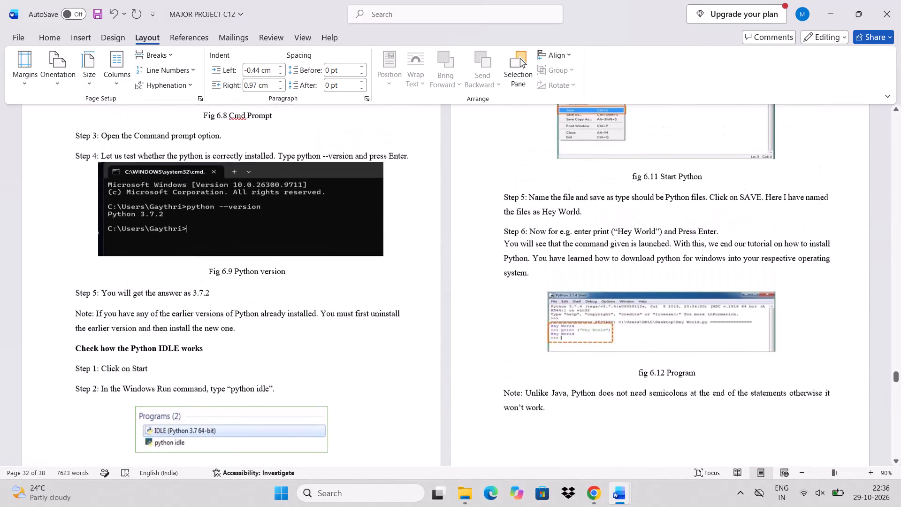
scroll(596, 311, "up", 5)
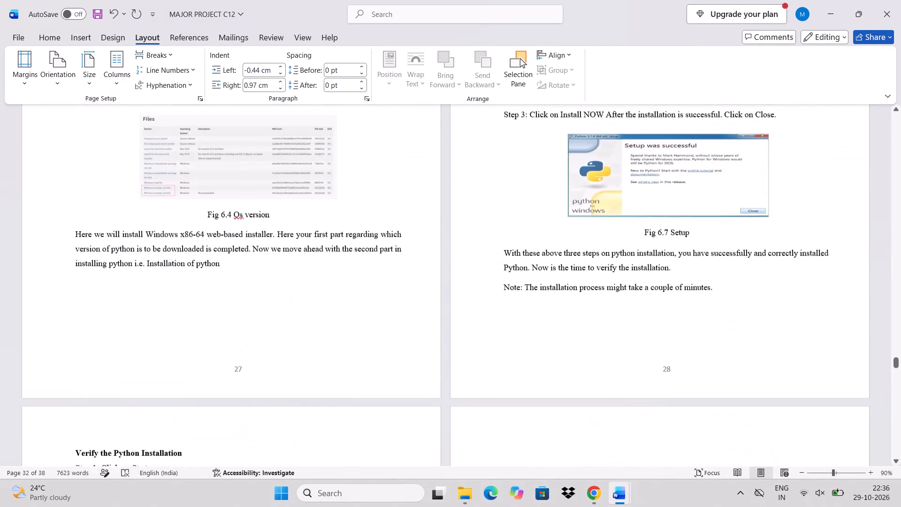
scroll(596, 311, "up", 5)
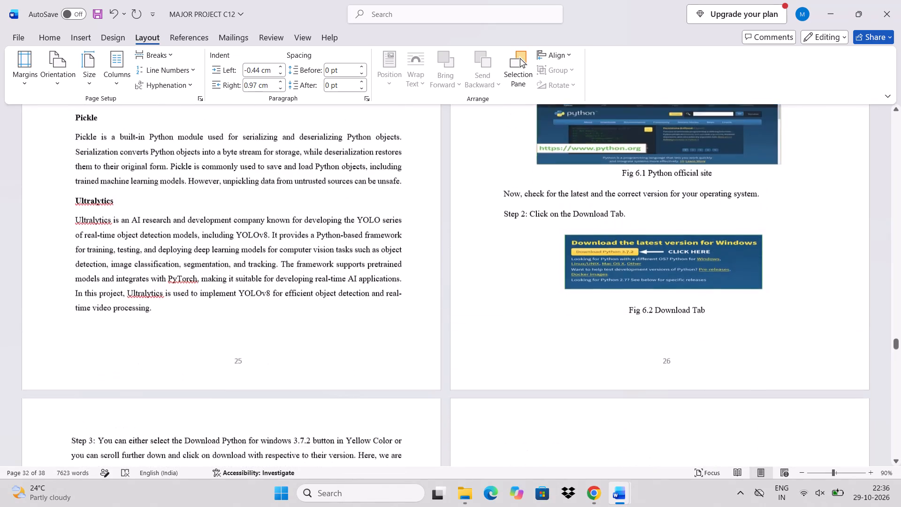
scroll(596, 311, "up", 4)
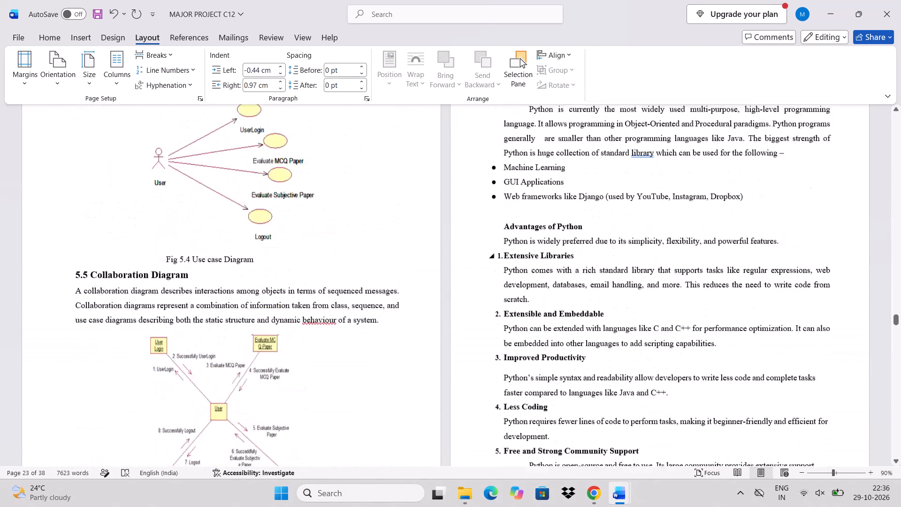
scroll(596, 311, "up", 1)
Recheck the pages from Modules Used in Project through the Python installation steps to the Django, MySQL and Python IDLE sections.
scroll(596, 311, "down", 4)
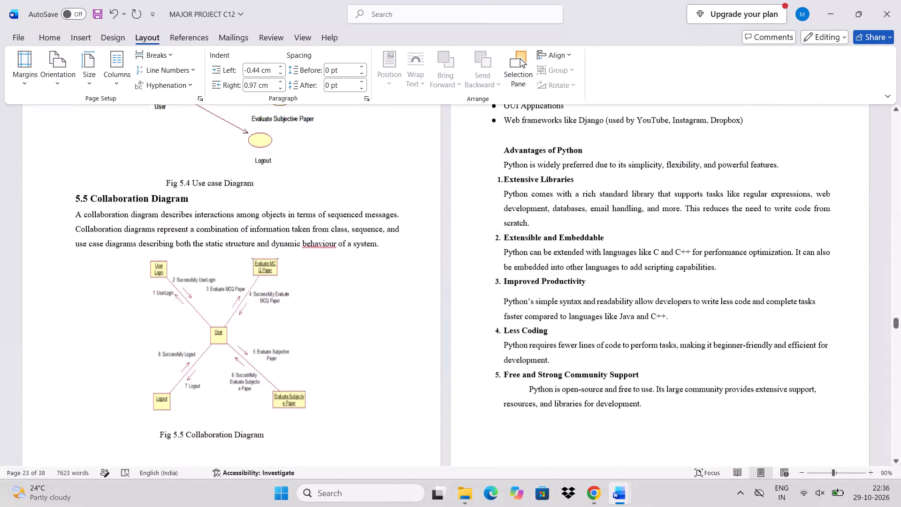
scroll(596, 311, "down", 3)
scroll(596, 311, "up", 1)
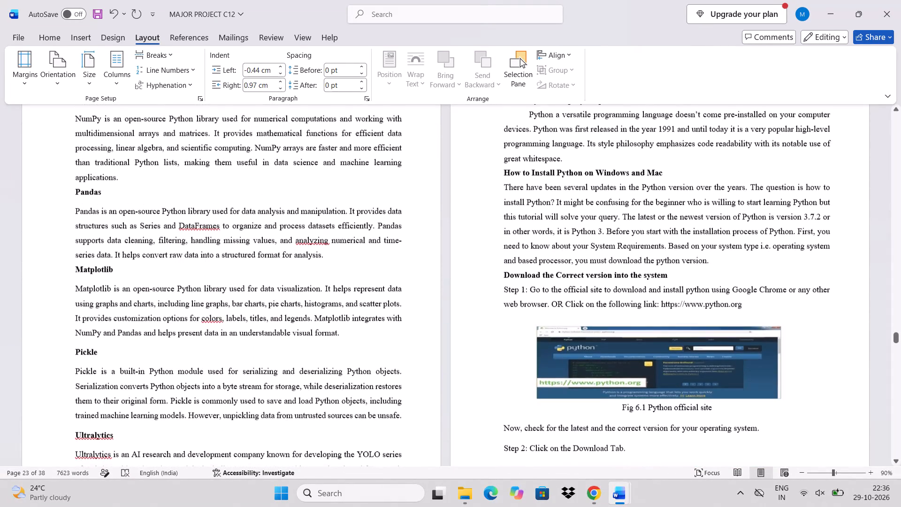
scroll(596, 311, "up", 2)
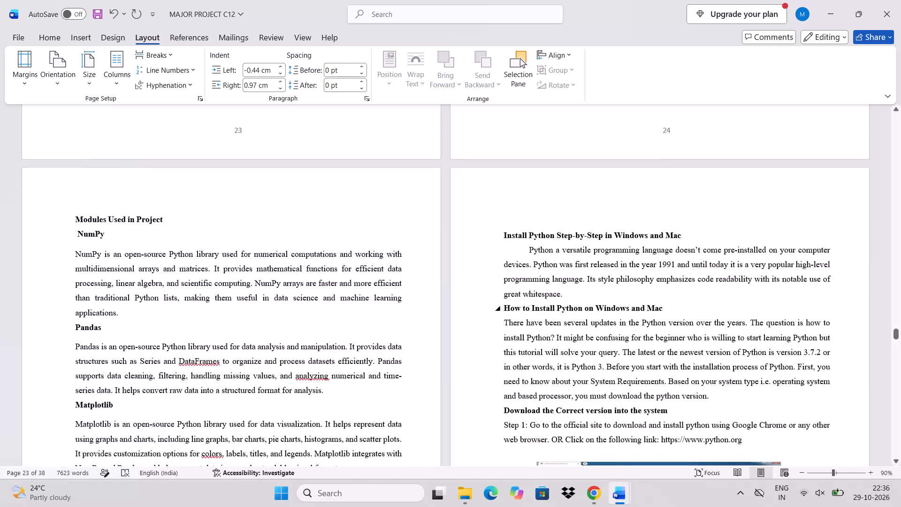
scroll(596, 311, "down", 6)
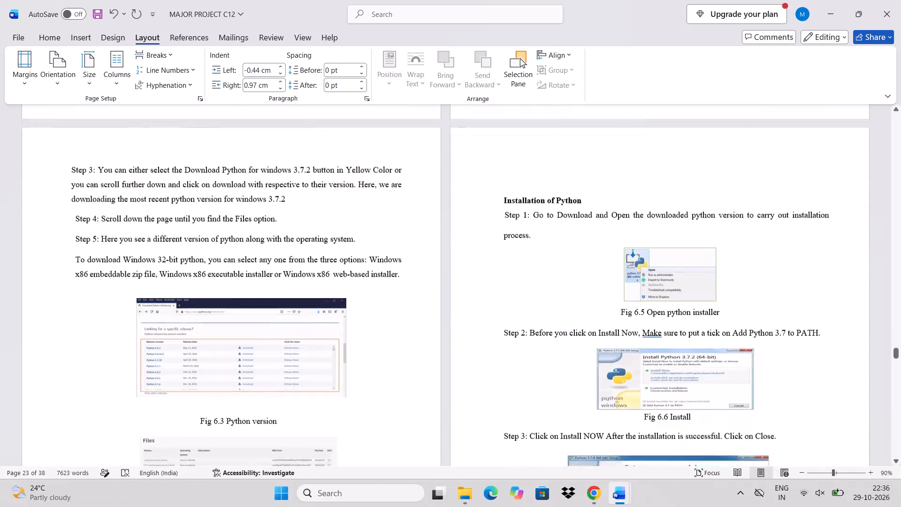
scroll(596, 311, "down", 5)
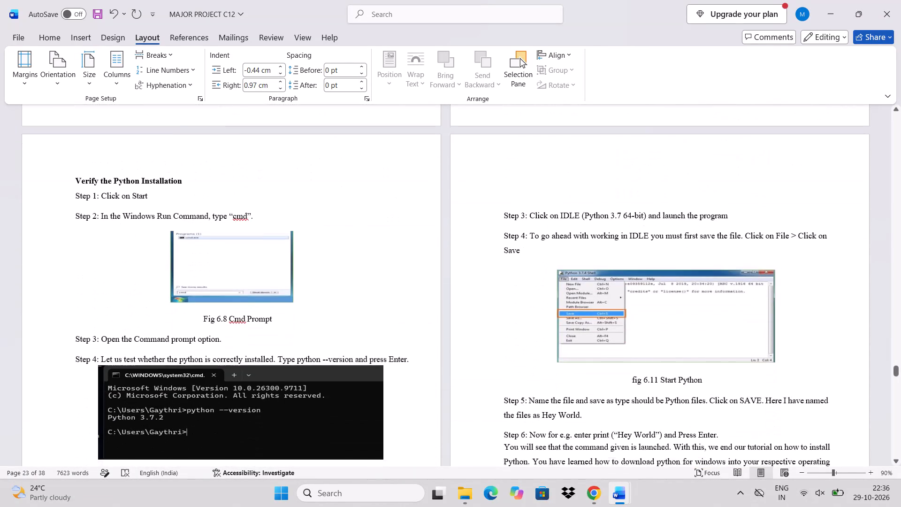
scroll(596, 311, "down", 5)
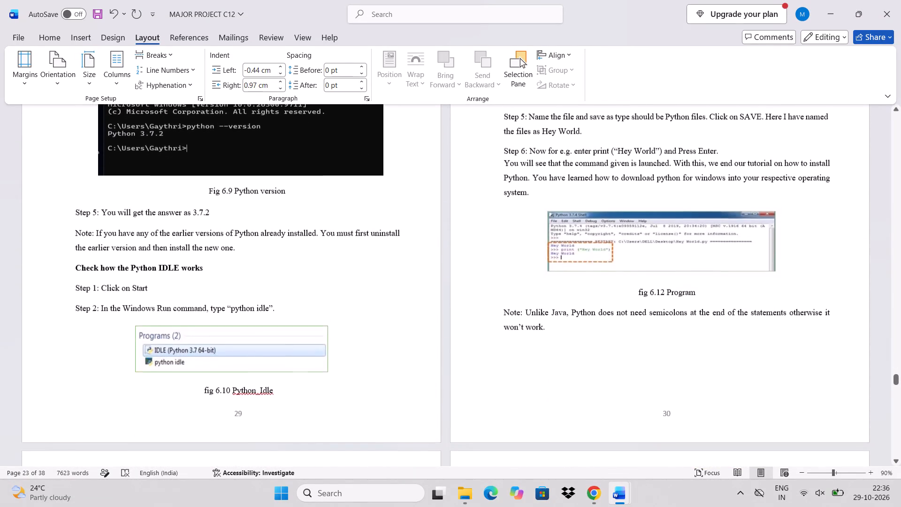
scroll(596, 311, "down", 4)
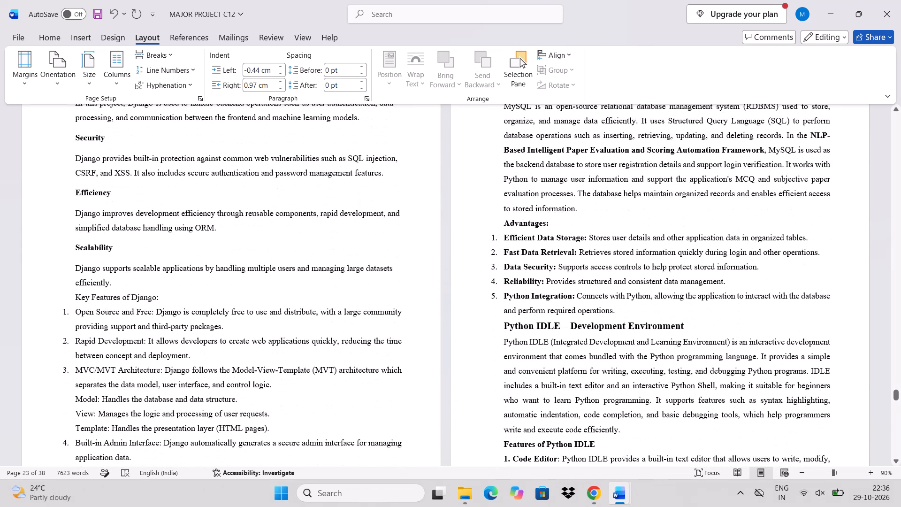
scroll(596, 311, "up", 3)
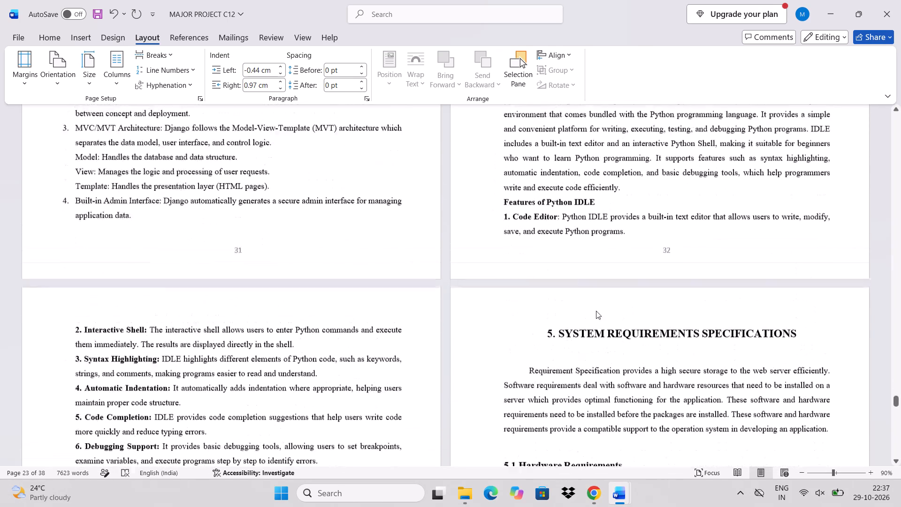
scroll(596, 311, "up", 2)
scroll(561, 330, "up", 3)
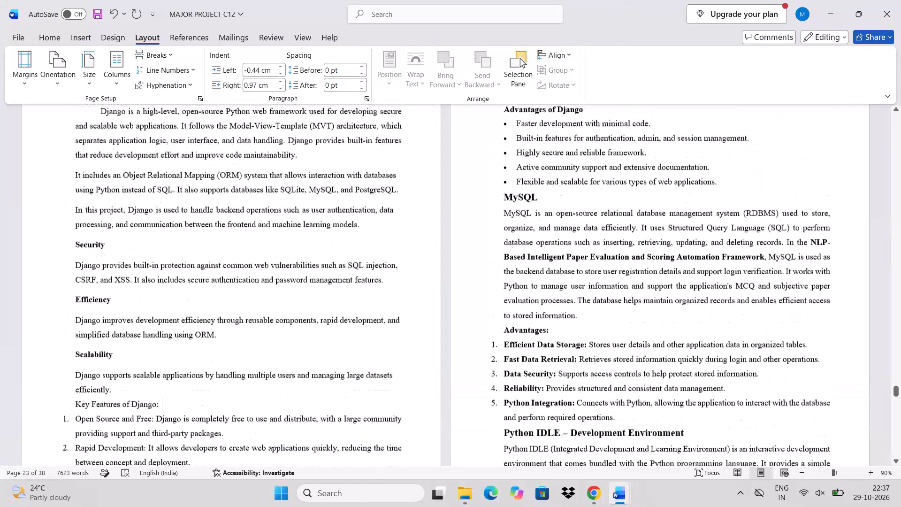
scroll(561, 330, "up", 1)
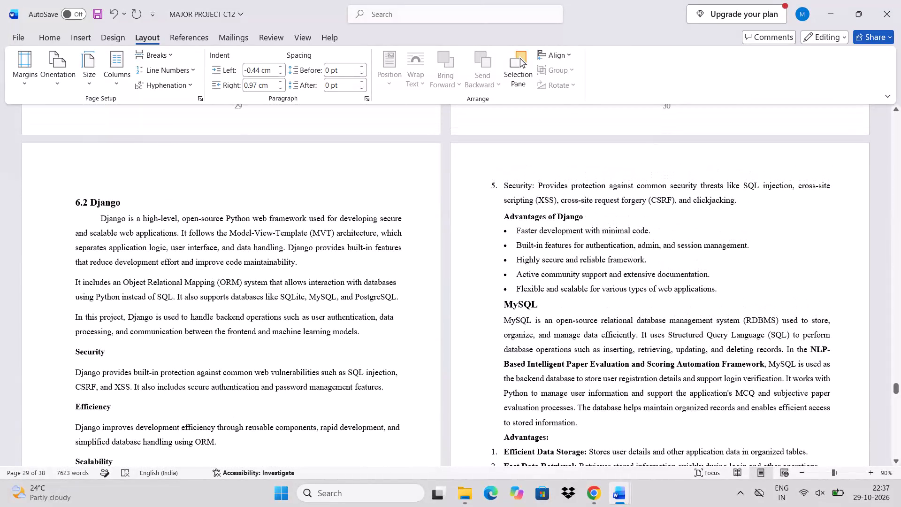
Number the MySQL heading after the Django section as 6.3.
left_click(504, 304)
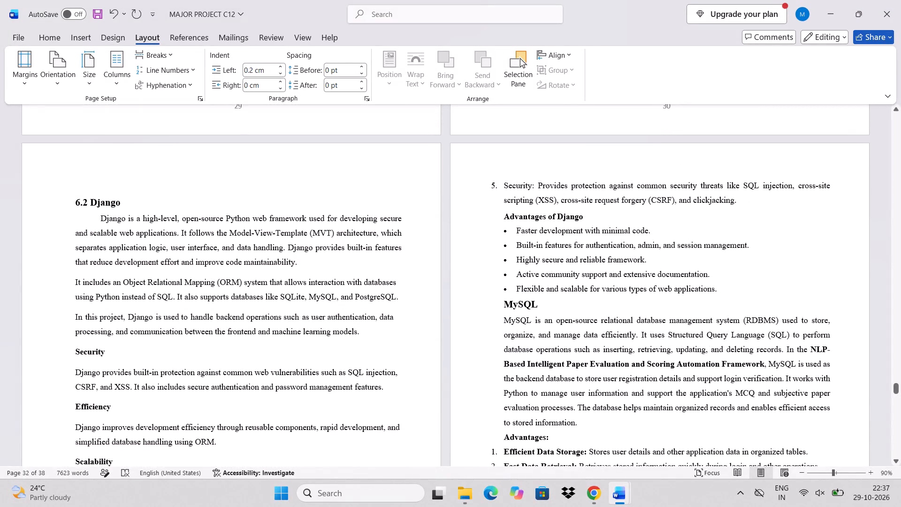
type("6.3")
key("space")
Number the "Python IDLE – Development Environment" heading as 6.4.
scroll(520, 405, "down", 1)
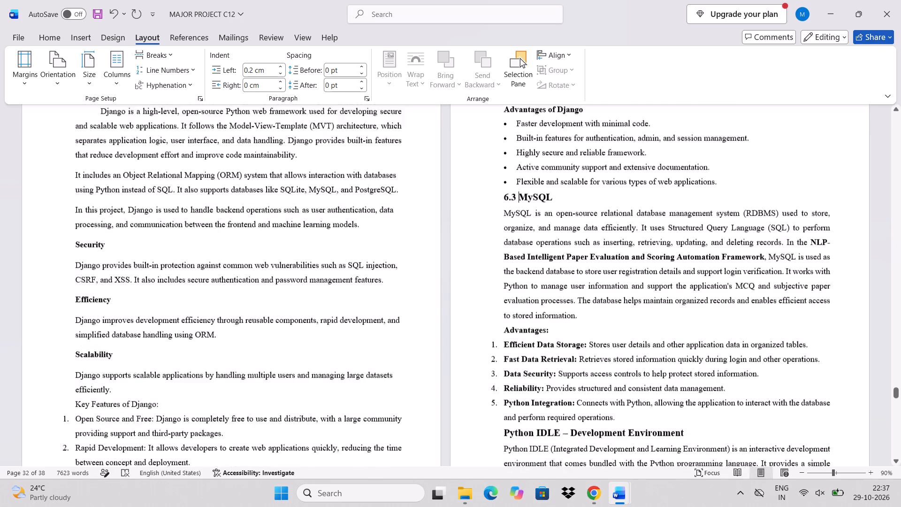
scroll(520, 405, "down", 1)
left_click(505, 388)
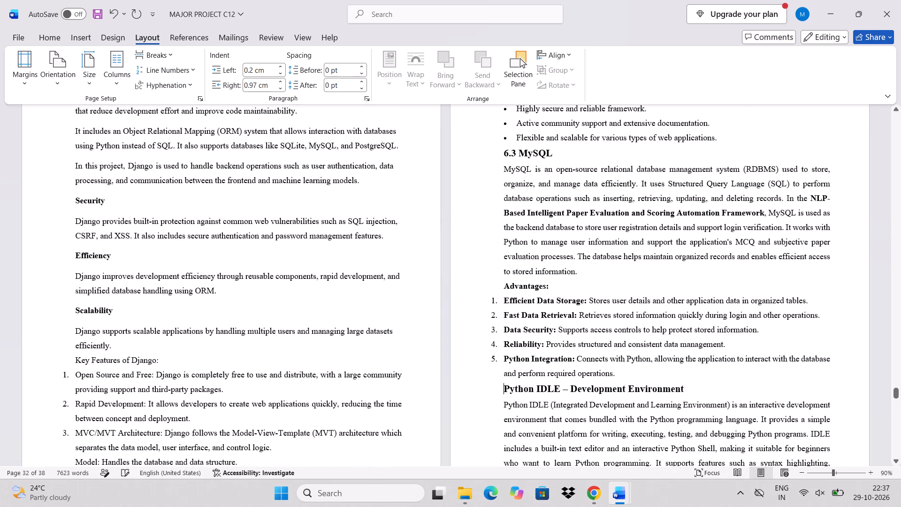
type("6.4")
key("space")
Replace the automatic chapter number of the SYSTEM REQUIREMENTS SPECIFICATIONS title with a typed "7.".
scroll(550, 380, "down", 3)
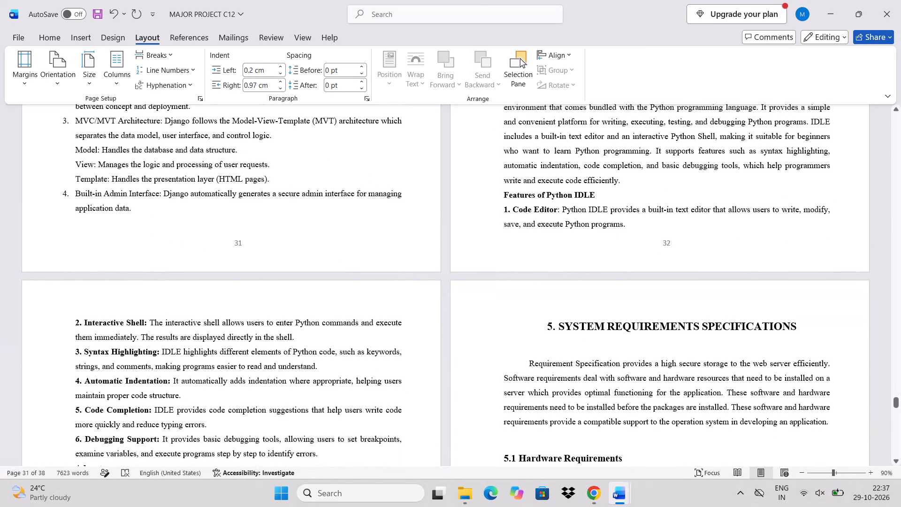
left_click(553, 330)
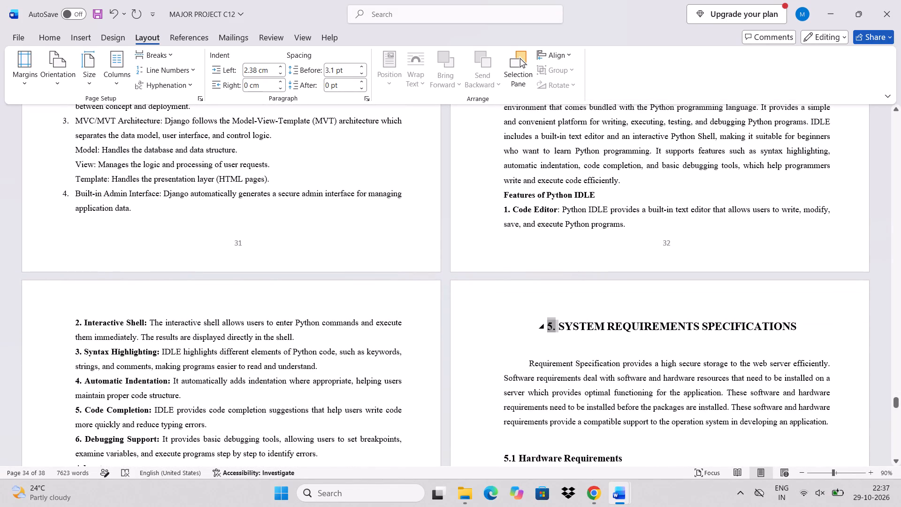
key("BackSpace")
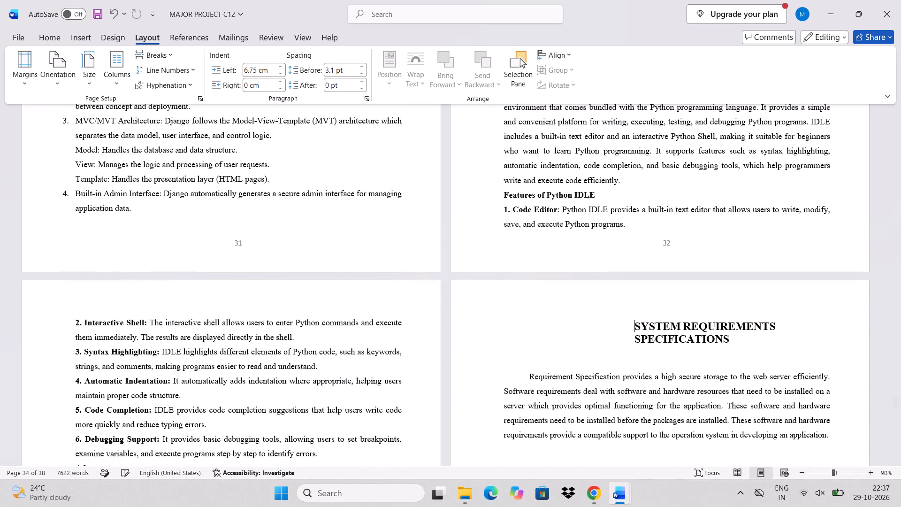
key("7")
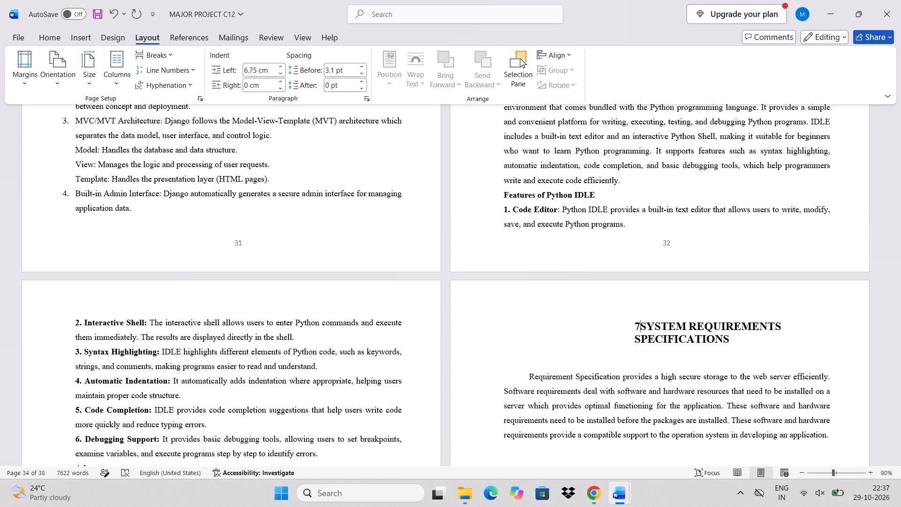
key("period")
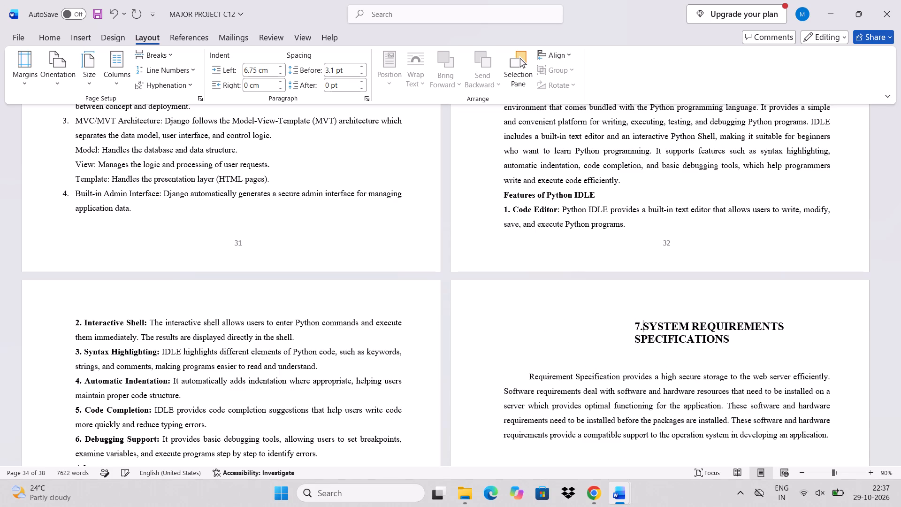
Remove the left indent from the SYSTEM REQUIREMENTS SPECIFICATIONS title and pad it with leading spaces so it sits roughly centred on one line.
key("Left")
key("Left")
key("BackSpace")
key("space")
key("space")
key("space")
key("space")
key("space")
key("space")
key("space")
key("space")
key("space")
key("space")
key("space")
key("space")
key("space")
key("space")
key("space")
key("space")
key("space")
key("space")
key("space")
key("space")
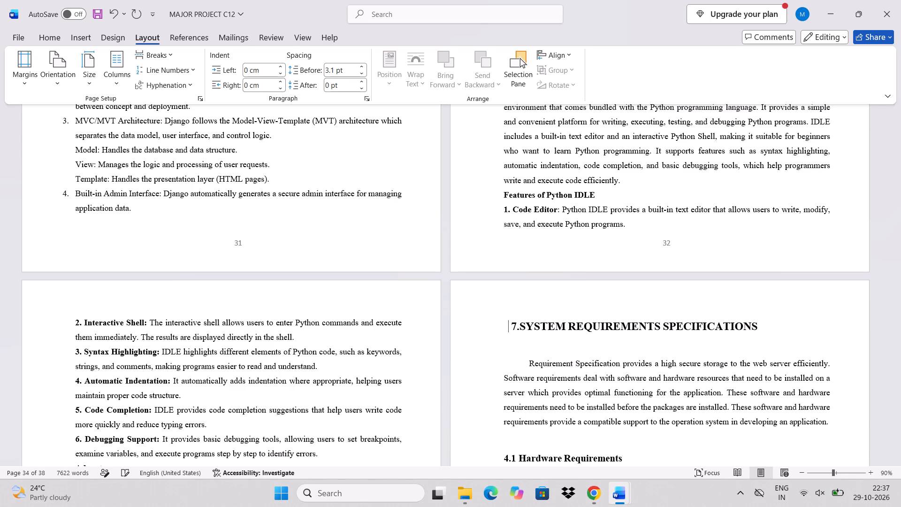
key("BackSpace")
key("BackSpace")
key("BackSpace")
key("BackSpace")
key("BackSpace")
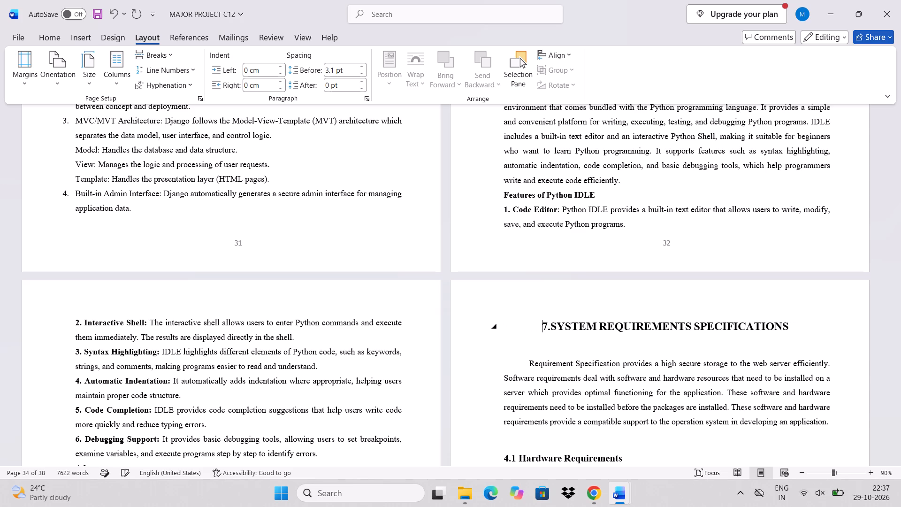
Delete the empty line between the SYSTEM REQUIREMENTS SPECIFICATIONS title and its introductory paragraph.
left_click(552, 348)
key("BackSpace")
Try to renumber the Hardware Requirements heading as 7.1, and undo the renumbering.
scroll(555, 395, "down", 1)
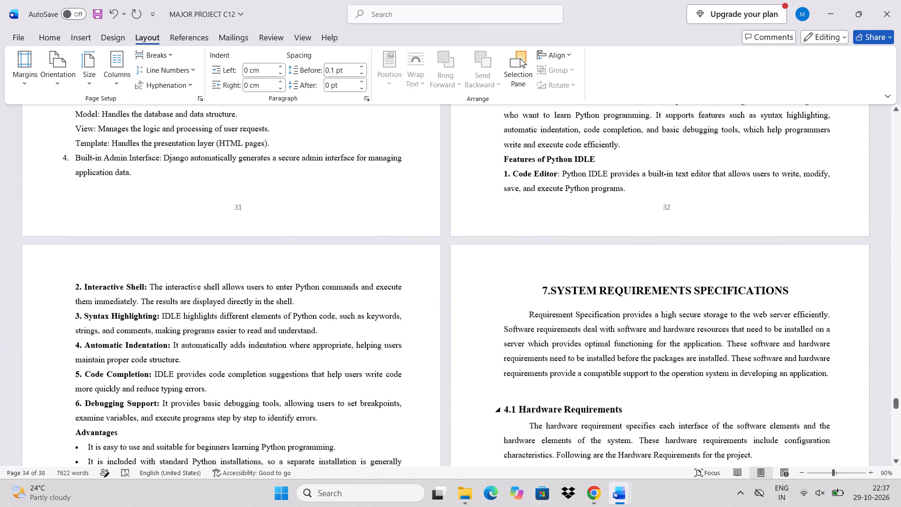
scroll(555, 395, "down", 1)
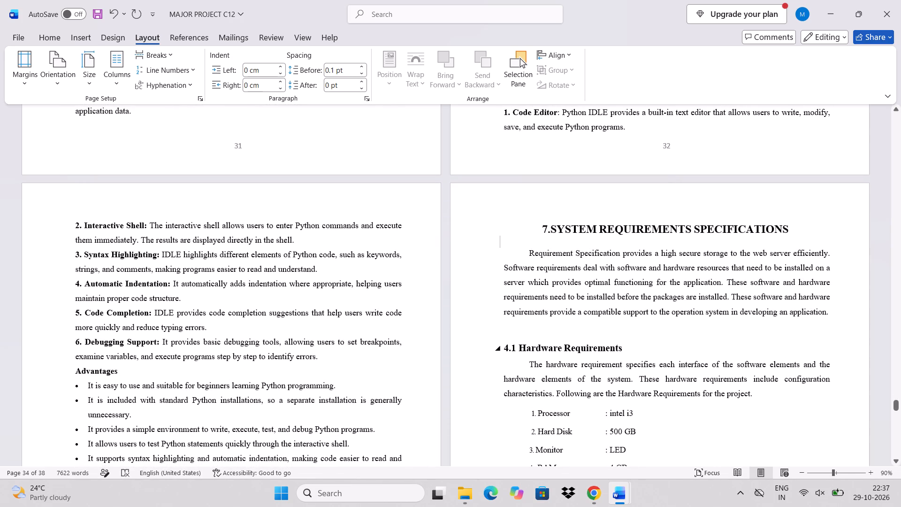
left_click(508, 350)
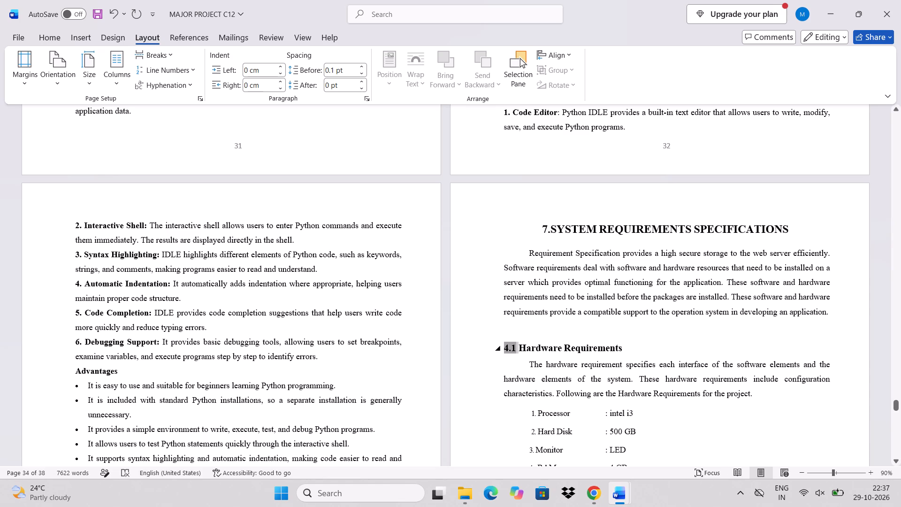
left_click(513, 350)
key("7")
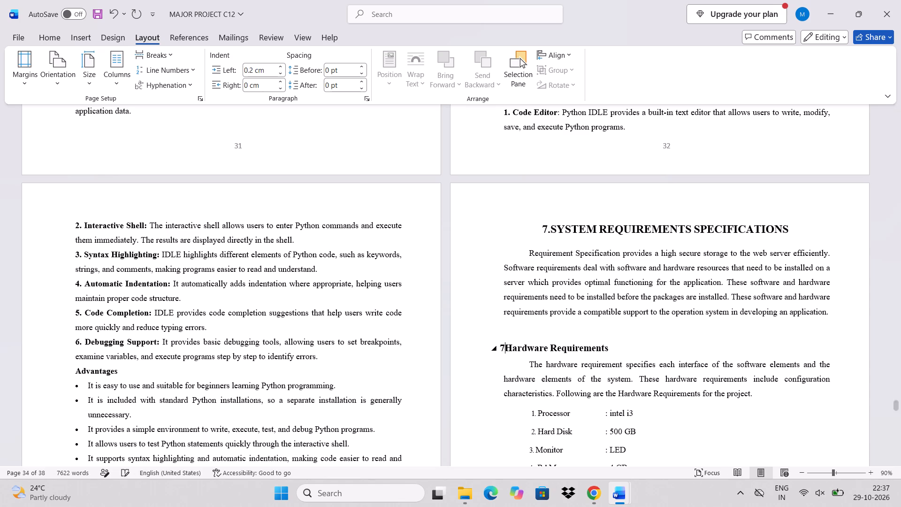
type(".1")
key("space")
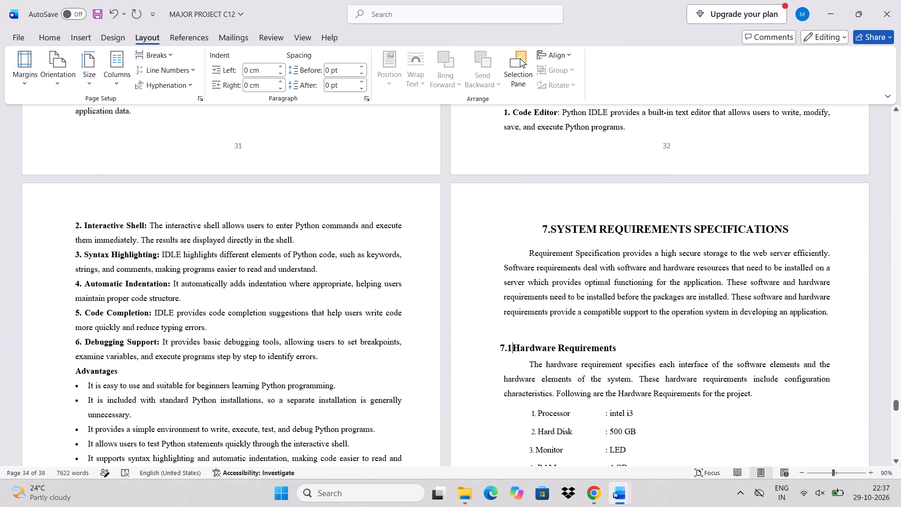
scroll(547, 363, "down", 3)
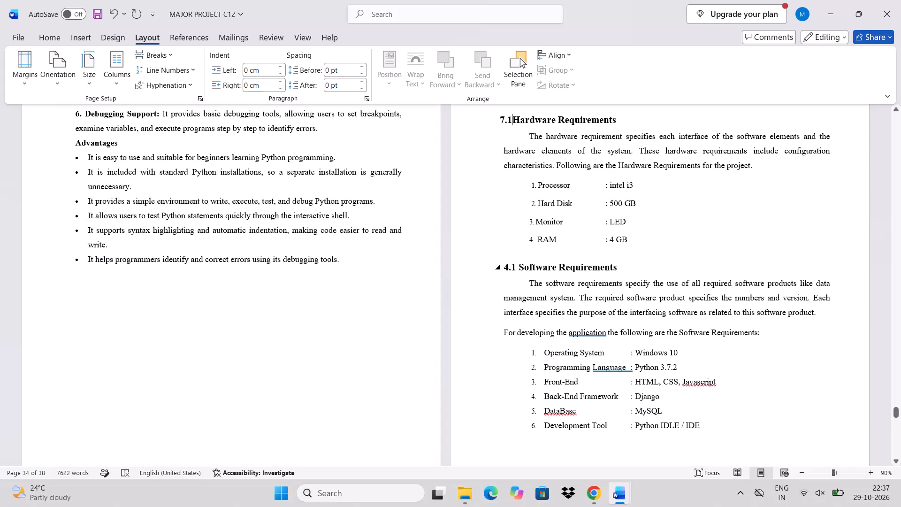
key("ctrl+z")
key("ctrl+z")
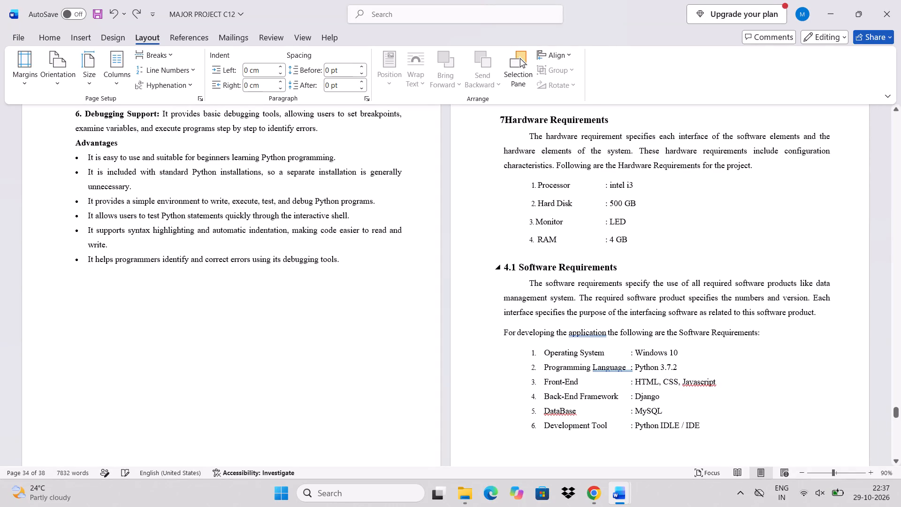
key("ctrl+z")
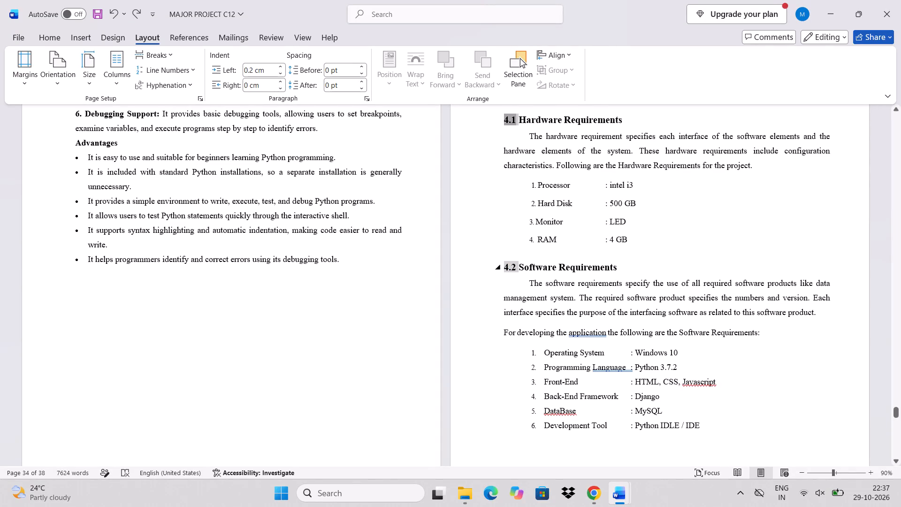
Delete the automatic number of the Hardware Requirements heading and number it 7.1 as plain text.
scroll(522, 234, "up", 1)
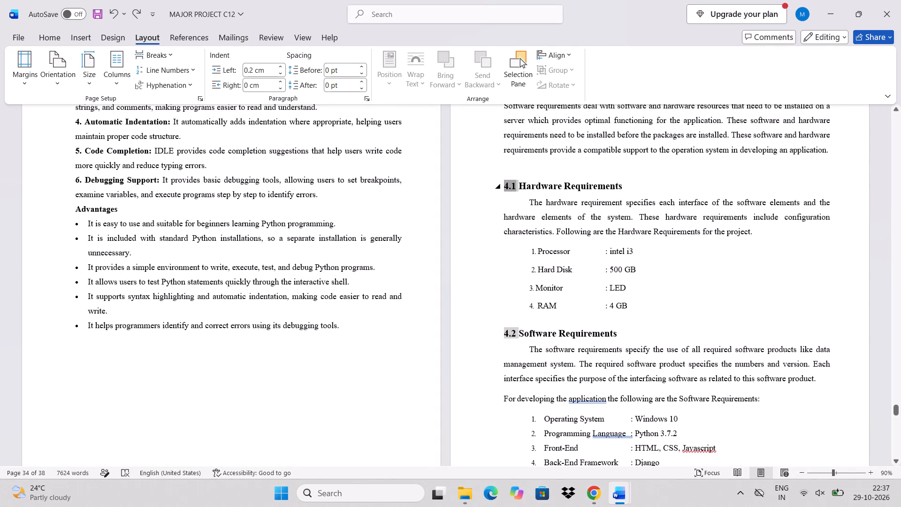
left_click(509, 186)
key("BackSpace")
type("7.1")
key("space")
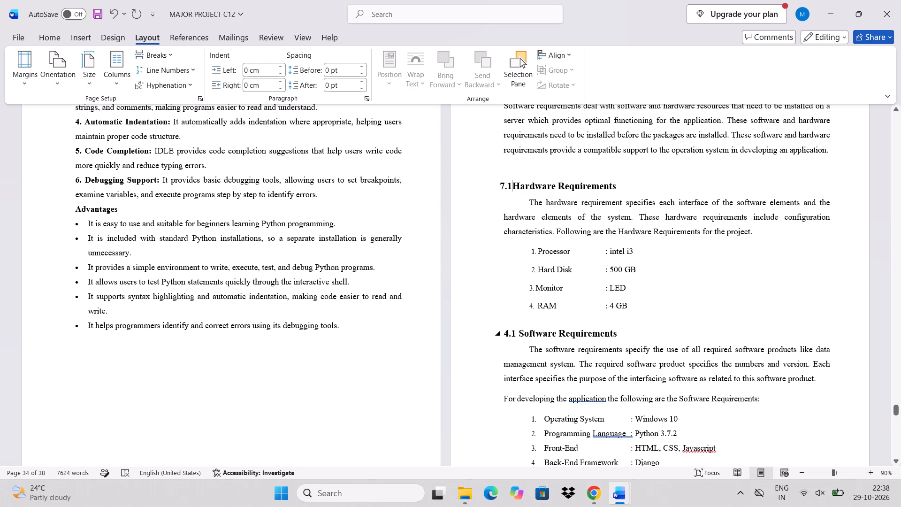
Delete the automatic number of the Software Requirements heading and number it 7.2 as plain text.
left_click(512, 333)
key("BackSpace")
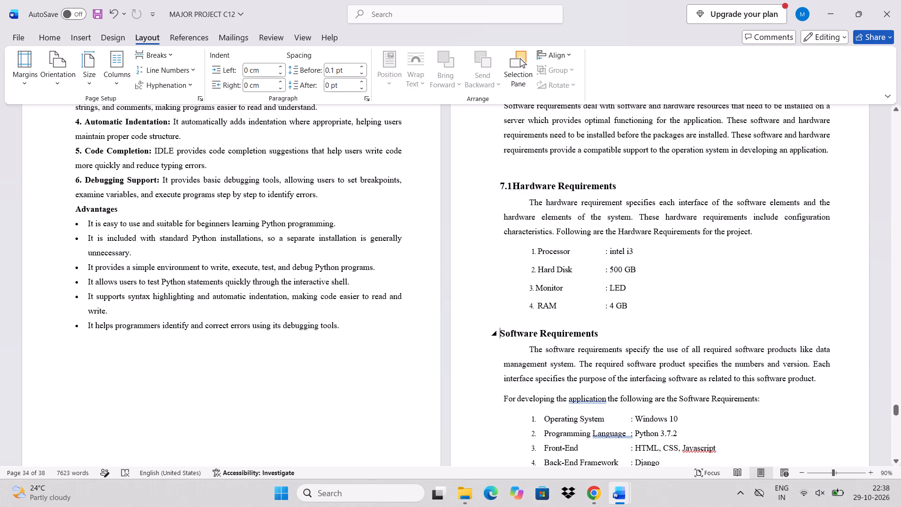
type("7.2")
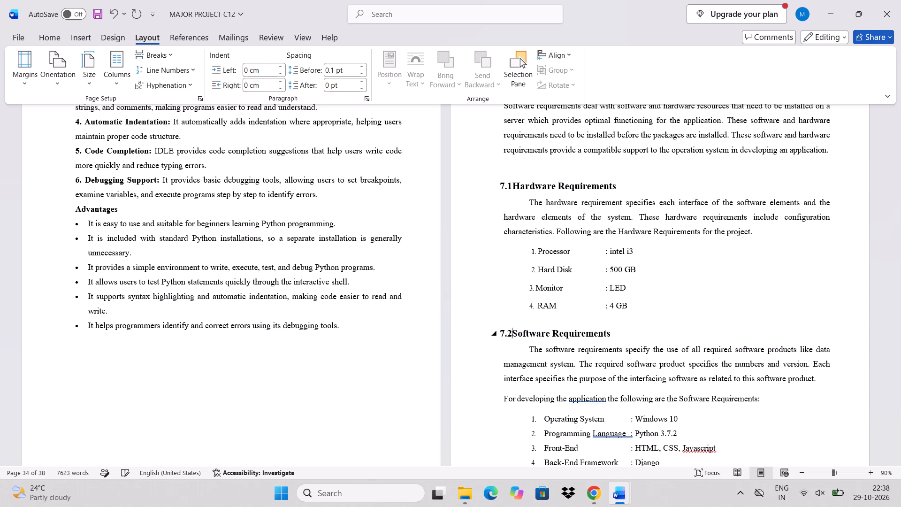
key("space")
Replace the automatic number of the FUNCTIONAL REQUIREMENTS chapter title with the plain-text number "8.".
scroll(512, 333, "down", 2)
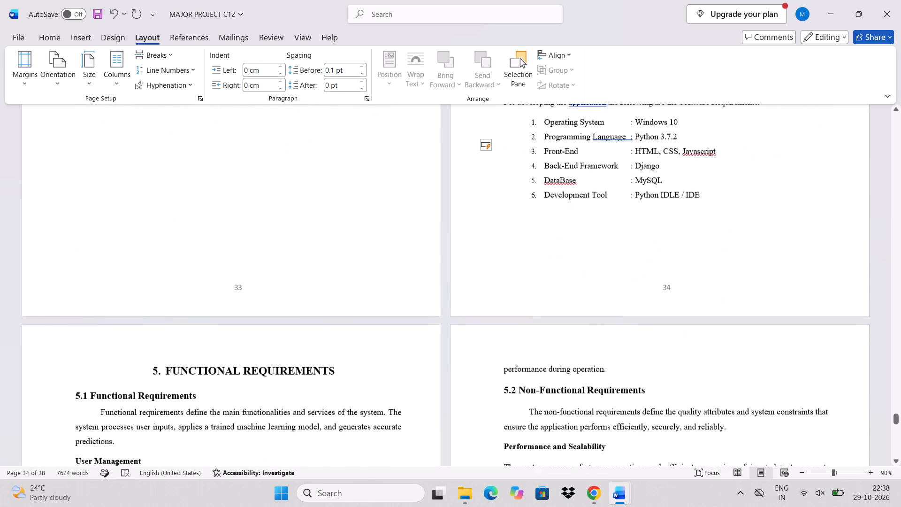
scroll(512, 333, "down", 2)
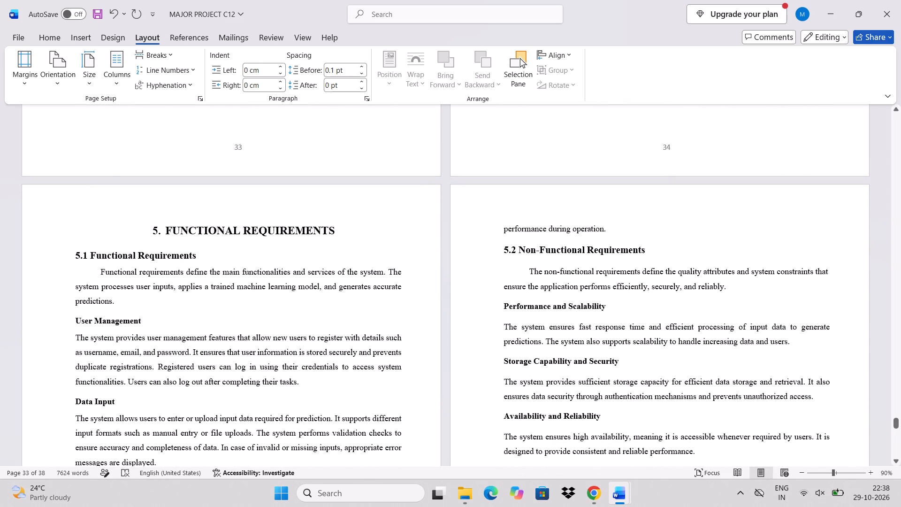
left_click(159, 229)
key("BackSpace")
type("8/")
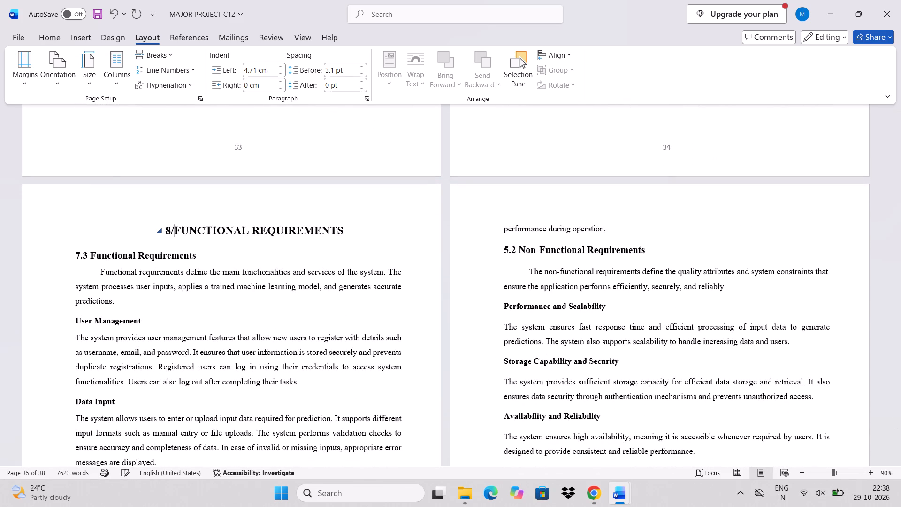
key("BackSpace")
type(".")
key("space")
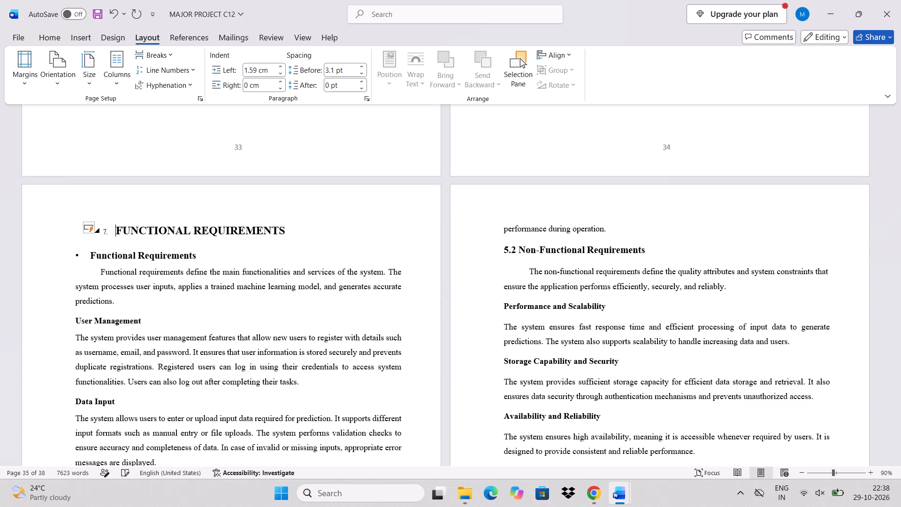
key("BackSpace")
key("8")
key("period")
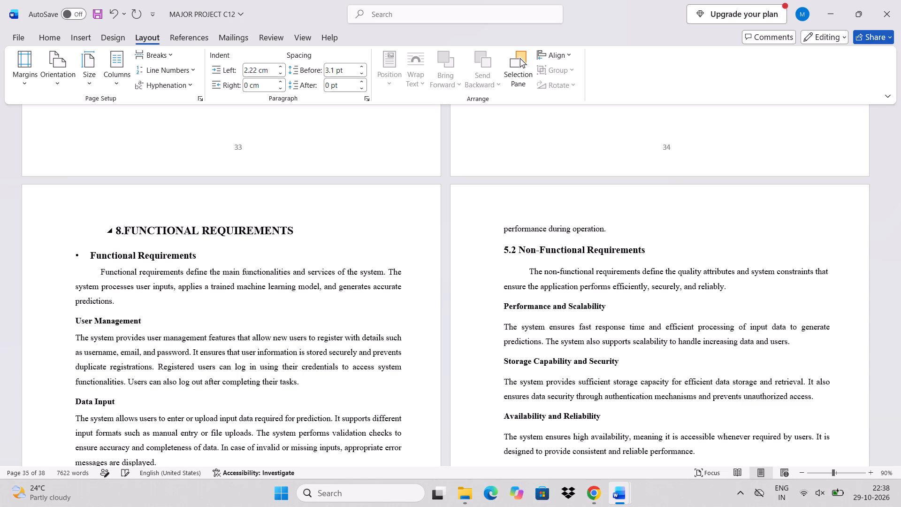
key("space")
key("BackSpace")
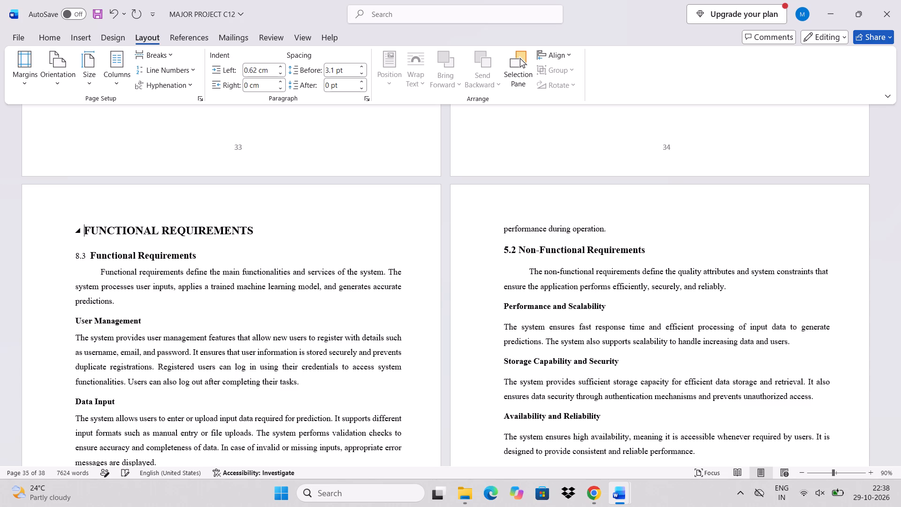
type("8.")
Shift the 8.FUNCTIONAL REQUIREMENTS title back to roughly the page centre by inserting spaces before its number.
key("Left")
key("Left")
key("space")
key("space")
key("space")
key("space")
key("space")
key("space")
key("space")
key("space")
key("space")
key("space")
key("space")
key("space")
key("space")
key("space")
key("space")
key("space")
key("space")
key("space")
key("space")
key("space")
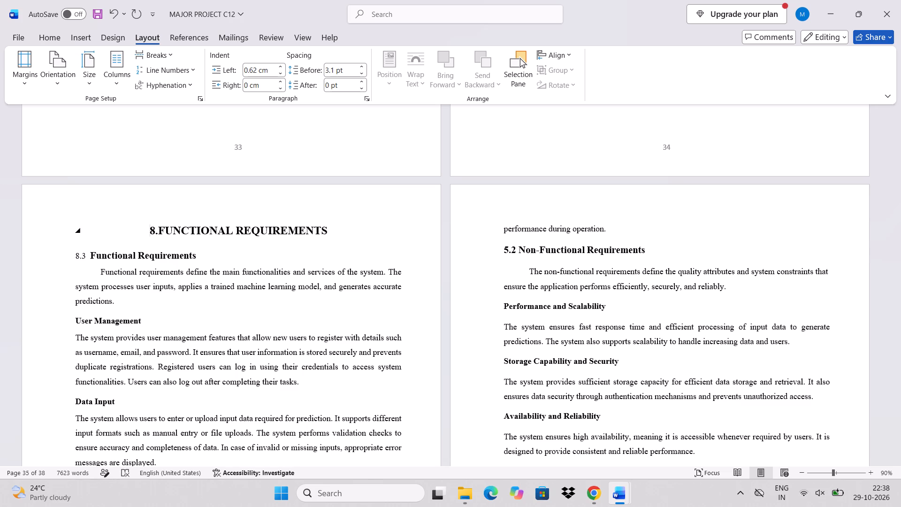
Delete the automatic number of the Functional Requirements section heading and number it 8.1 as plain text.
left_click(88, 256)
key("BackSpace")
type("8.1")
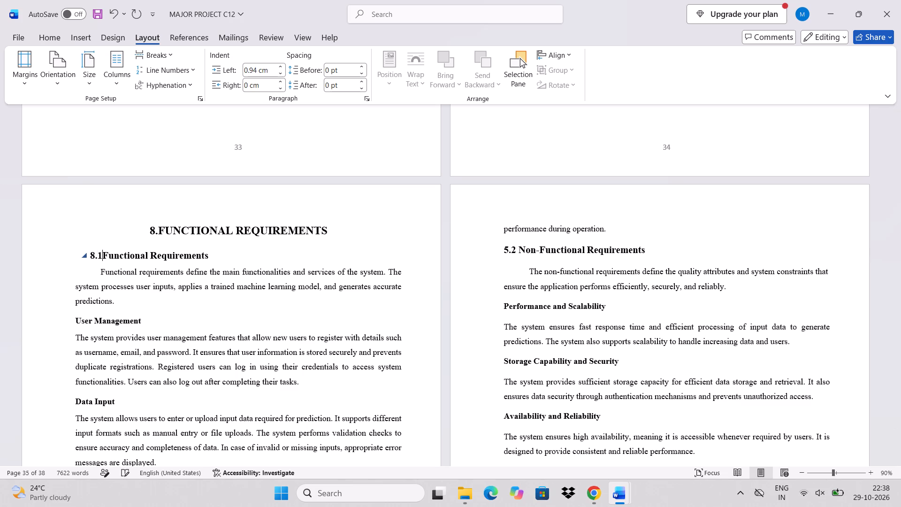
key("space")
Delete the automatic number of the Non-Functional Requirements heading and number it 8.2 as plain text.
scroll(111, 330, "down", 2)
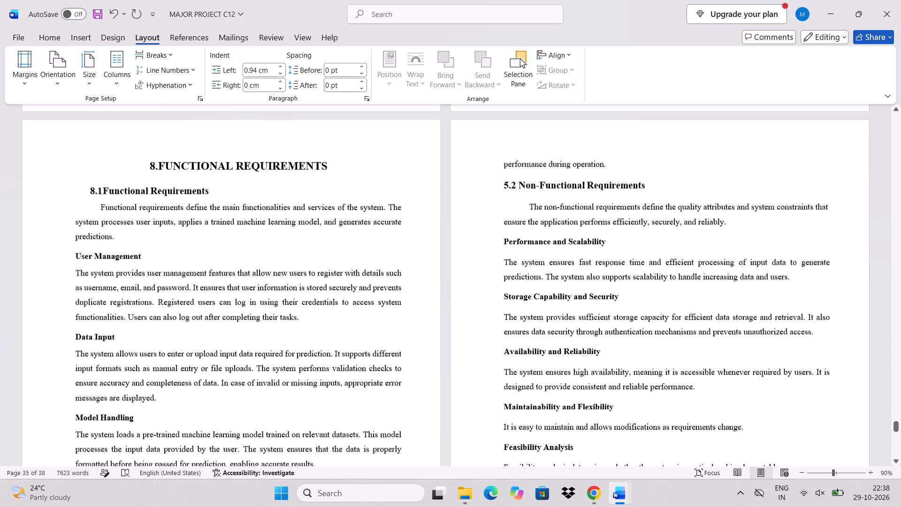
scroll(111, 330, "down", 3)
scroll(111, 330, "up", 2)
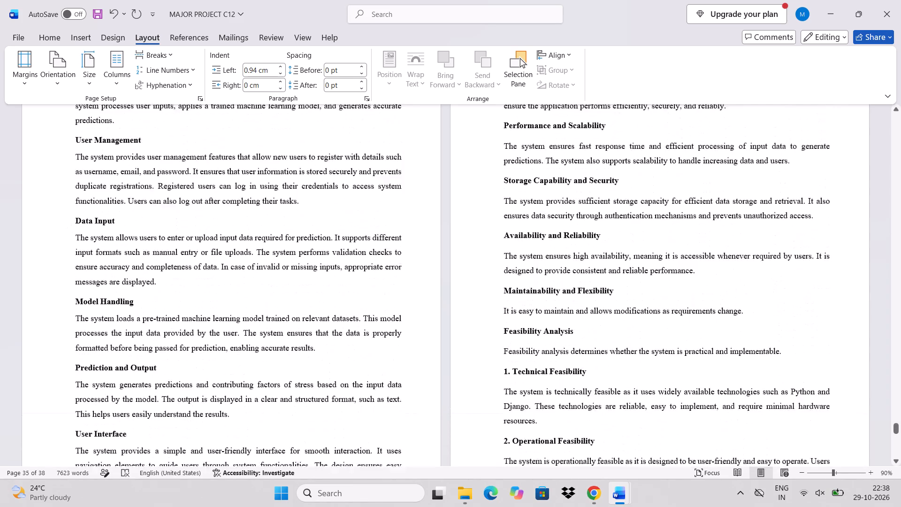
scroll(111, 330, "up", 2)
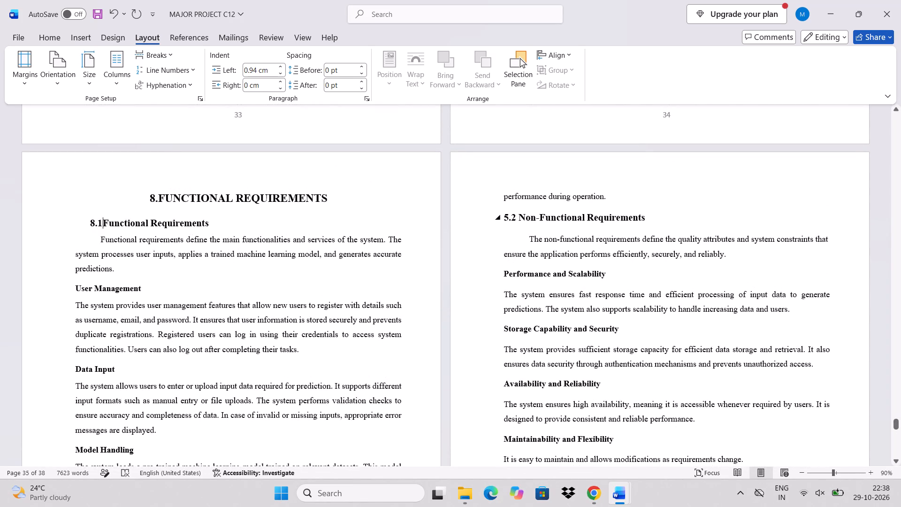
left_click(509, 219)
key("BackSpace")
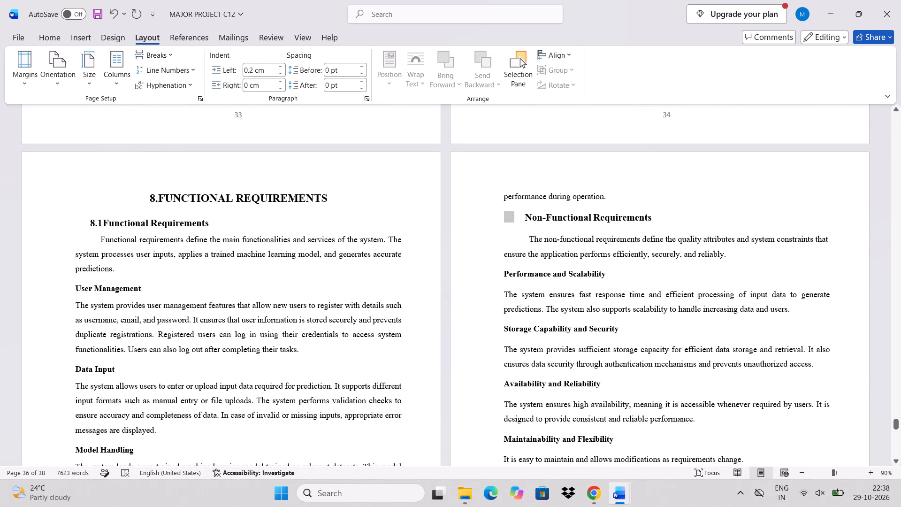
type("8.2")
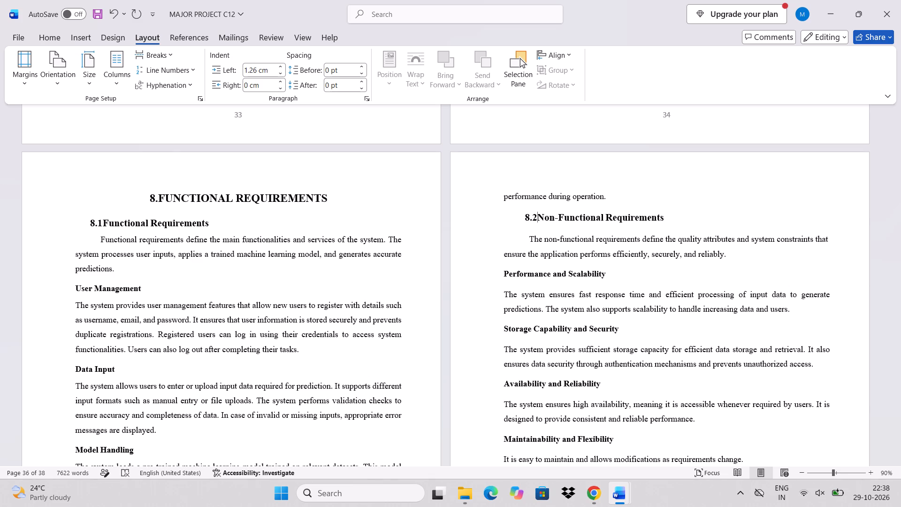
key("space")
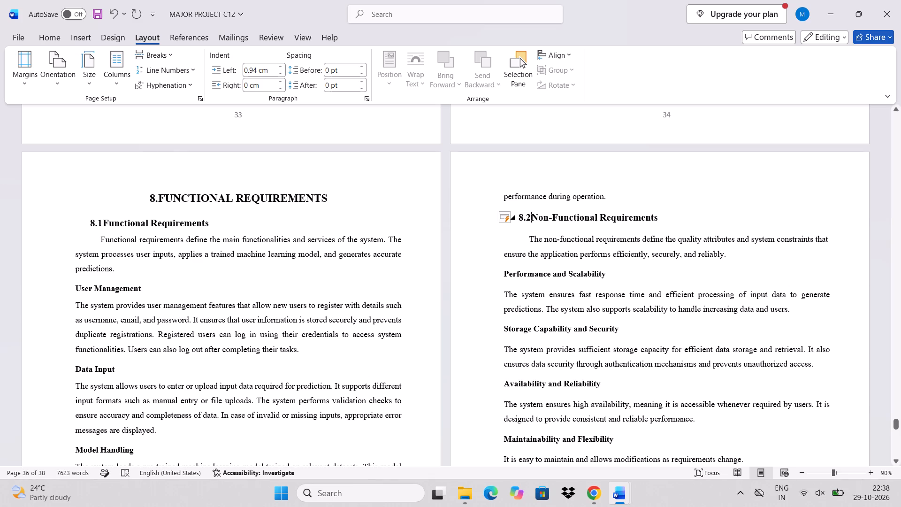
left_click(519, 221)
key("Left")
left_click(571, 293)
In the table of contents, change the name of entry 6.3 from SQLLite3 to MySQL.
scroll(571, 293, "down", 2)
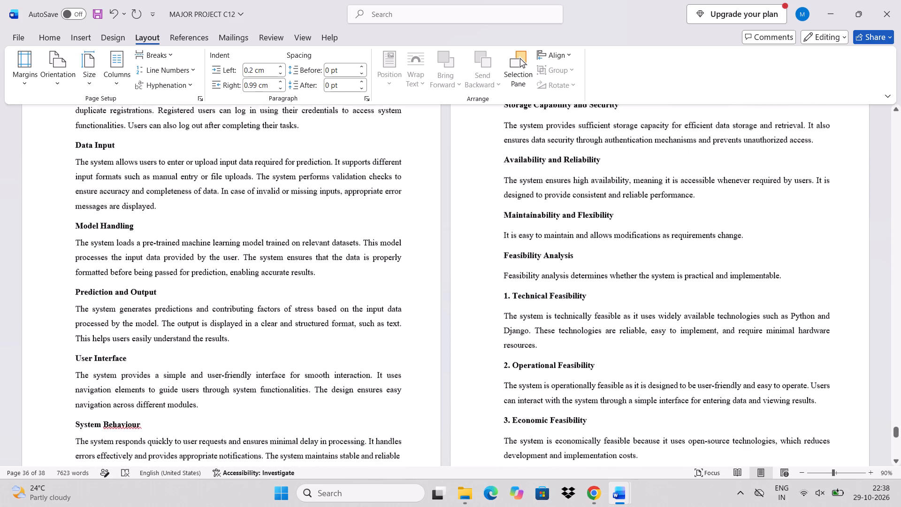
scroll(571, 293, "down", 3)
scroll(571, 293, "up", 1)
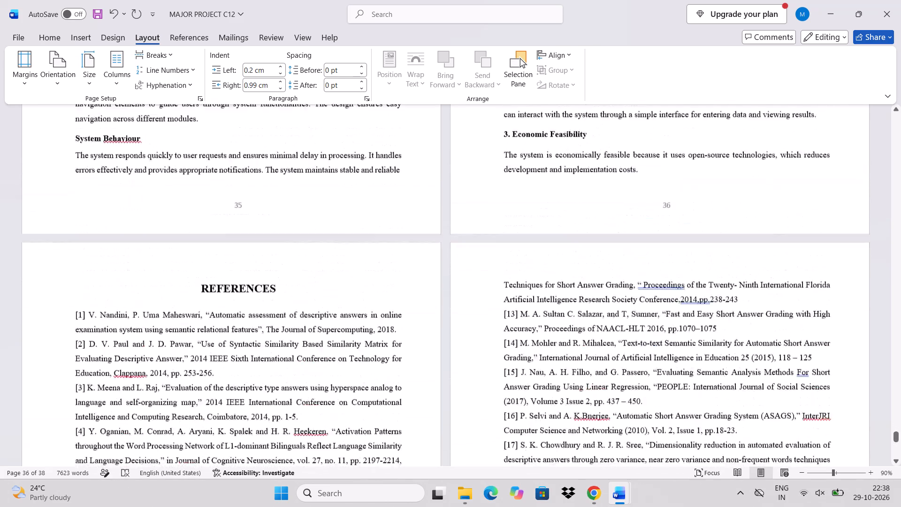
scroll(571, 293, "up", 3)
scroll(571, 293, "up", 20)
scroll(571, 293, "up", 20)
scroll(571, 293, "up", 20)
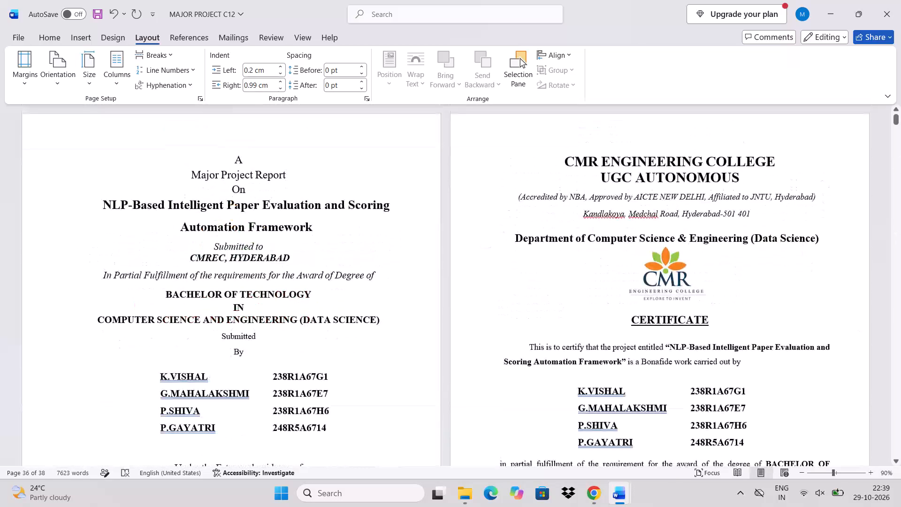
scroll(571, 293, "down", 4)
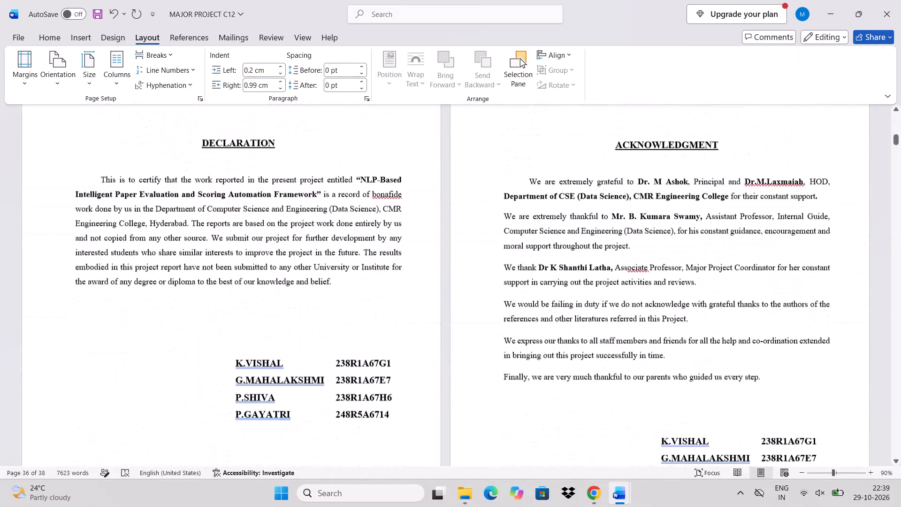
scroll(571, 293, "down", 5)
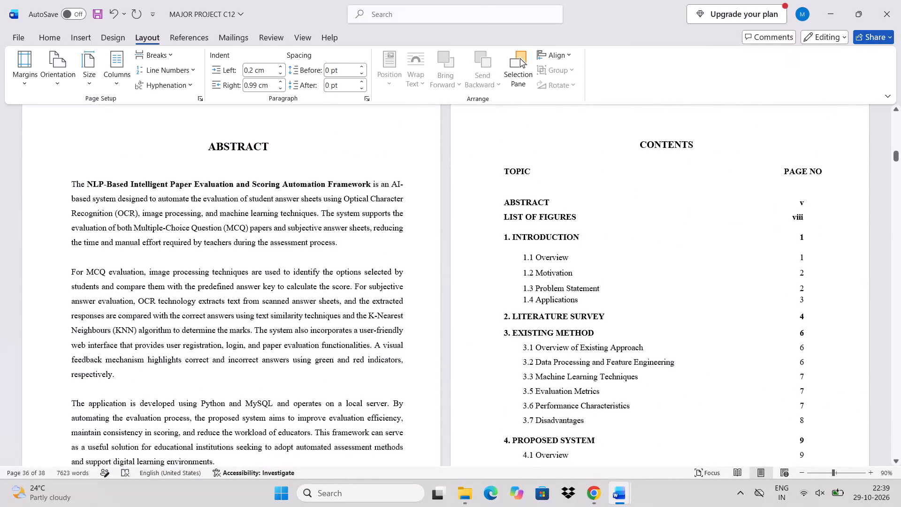
scroll(571, 293, "down", 5)
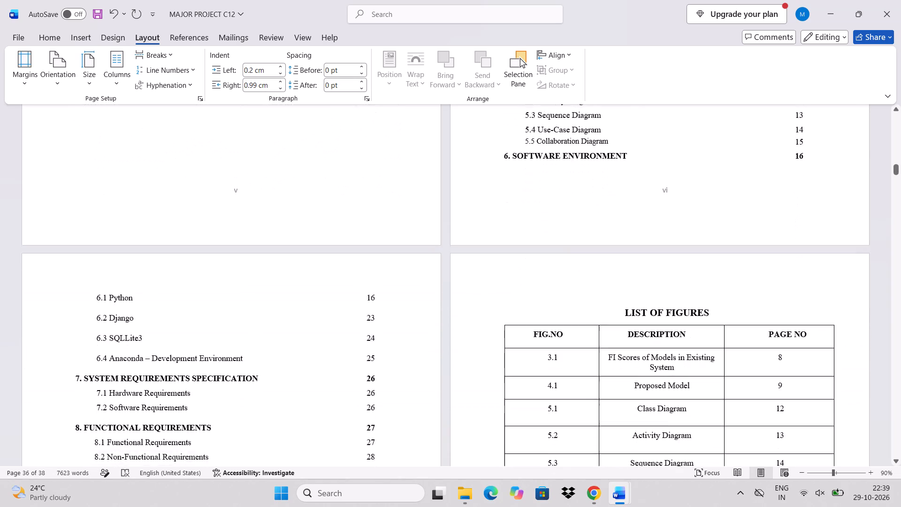
scroll(571, 293, "down", 2)
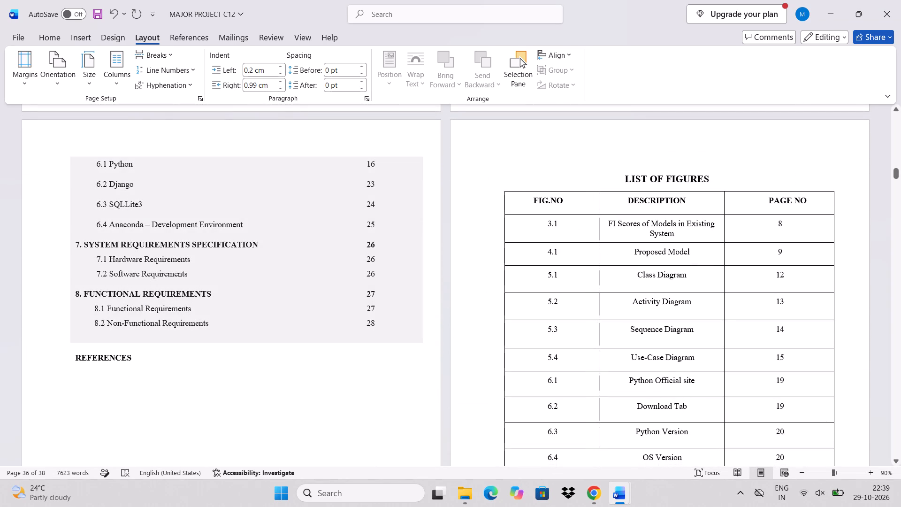
left_click(141, 210)
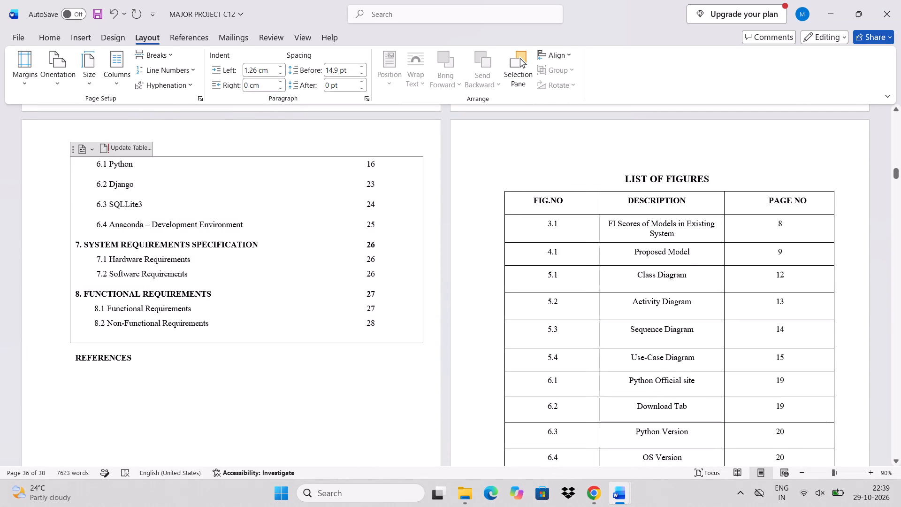
left_click(140, 205)
left_click(143, 205)
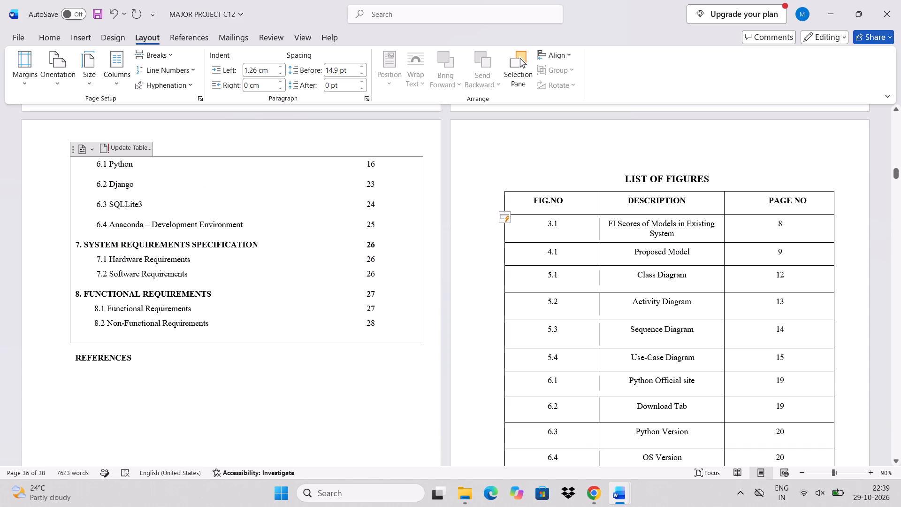
key("BackSpace")
key("BackSpace")
key("BackSpace")
key("BackSpace")
key("BackSpace")
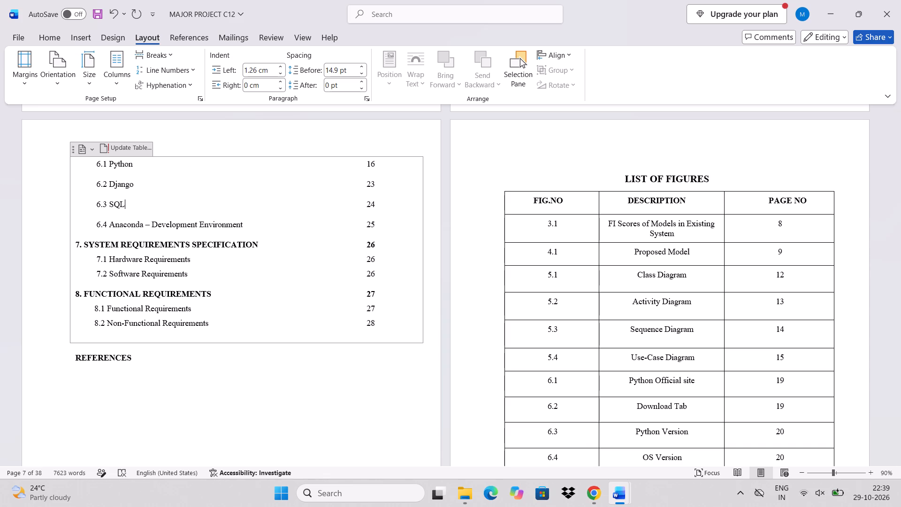
key("Left")
key("Left")
key("Left")
key("Left")
key("Right")
key("shift+m")
key("y")
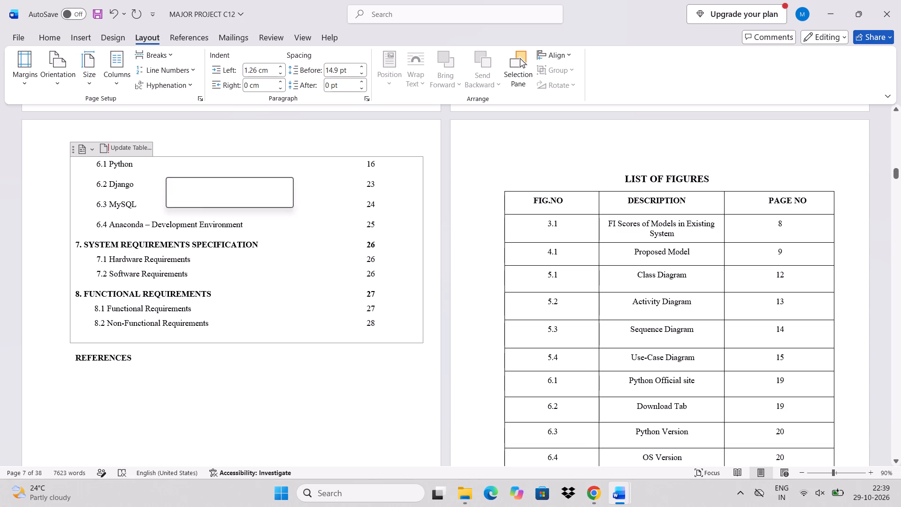
In contents entry 6.4, replace the word Anaconda with "Python IDEA" before Development Environment.
left_click(145, 223)
key("BackSpace")
key("BackSpace")
key("BackSpace")
key("BackSpace")
key("BackSpace")
key("BackSpace")
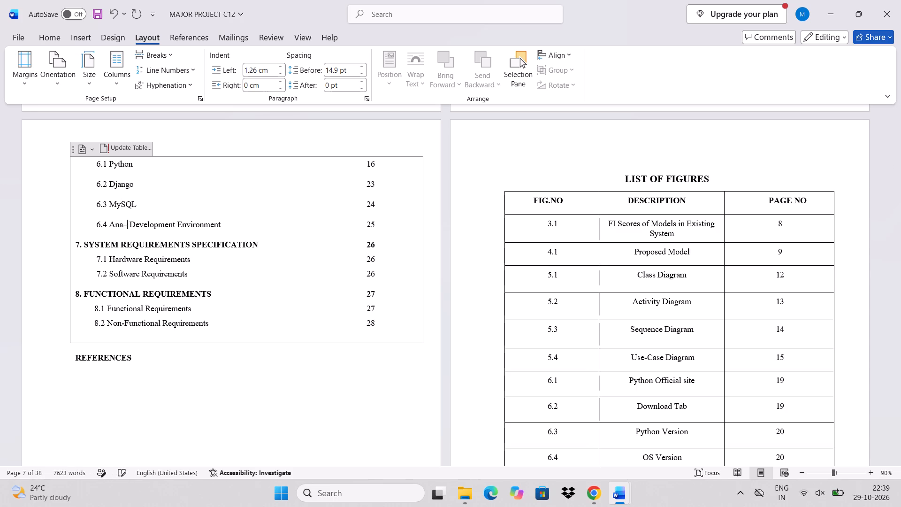
key("BackSpace")
key("BackSpace")
key("BackSpace")
type("Python")
key("space")
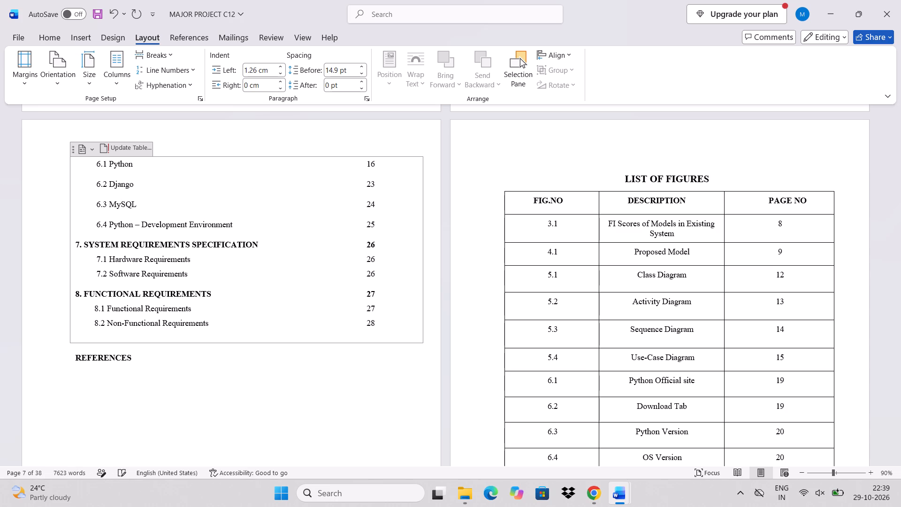
type("IDE")
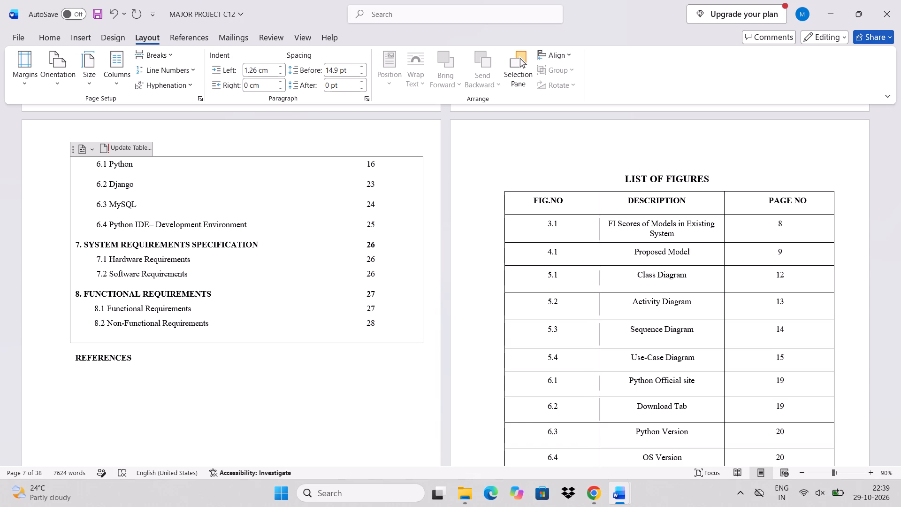
key("shift+a")
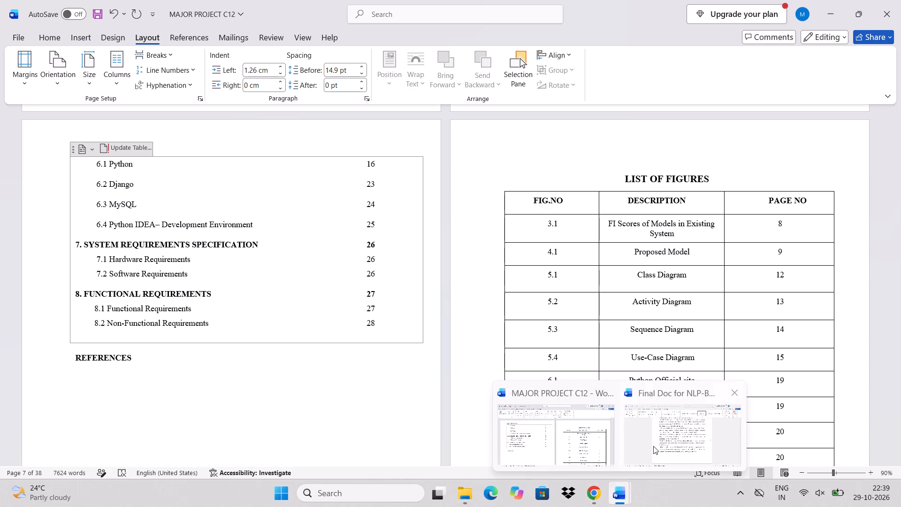
Switch to the Final Doc for the NLP-Based paper evaluation framework and look up how its Python editor section is named.
left_click(675, 416)
scroll(532, 263, "up", 8)
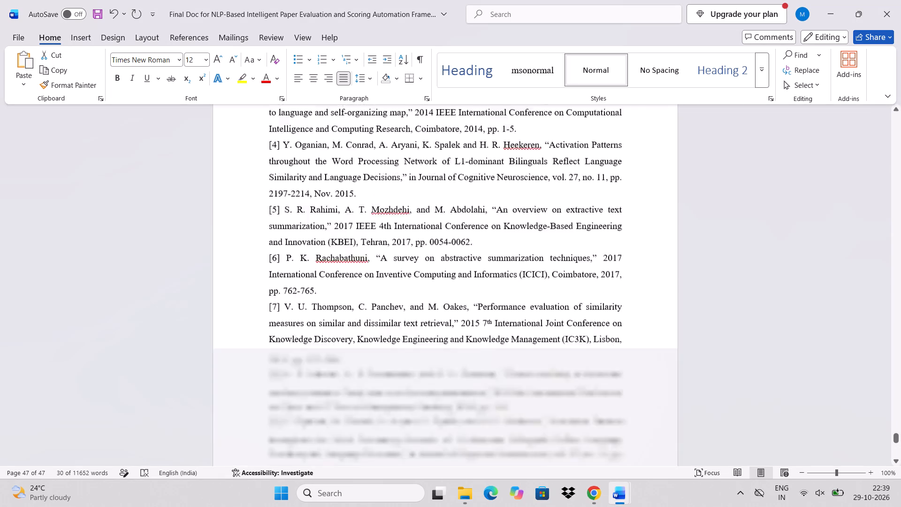
scroll(532, 263, "up", 14)
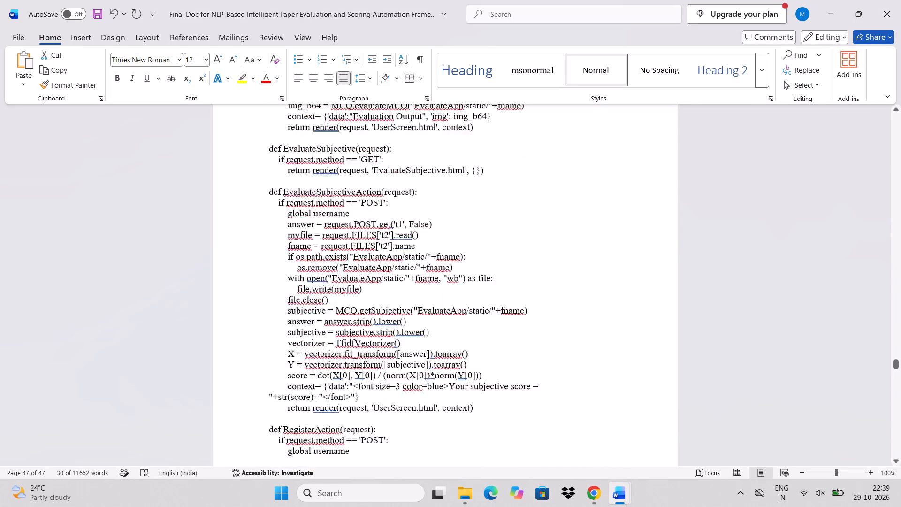
scroll(532, 263, "up", 11)
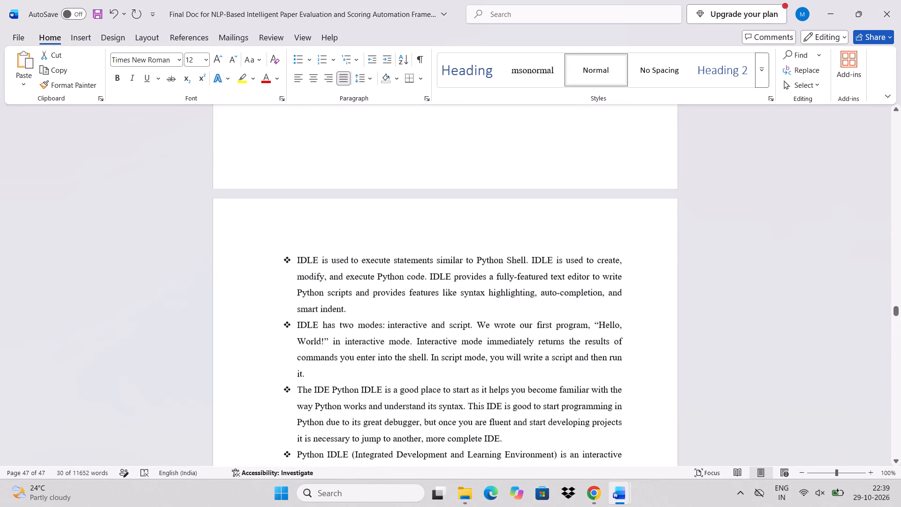
scroll(532, 263, "up", 2)
scroll(532, 263, "down", 2)
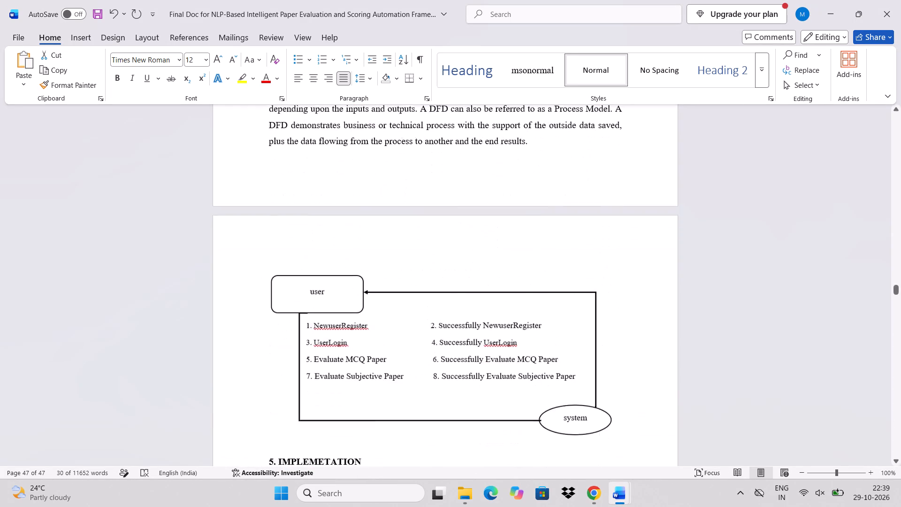
scroll(532, 263, "down", 5)
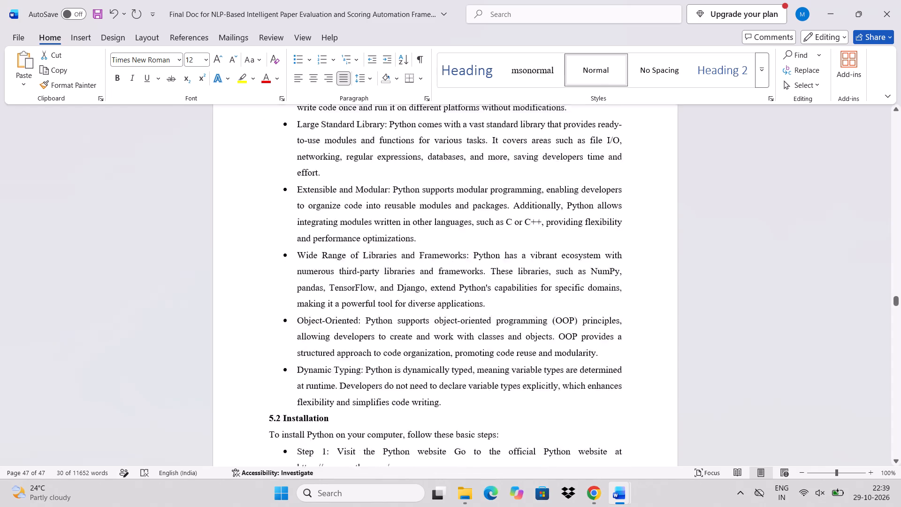
scroll(532, 263, "down", 5)
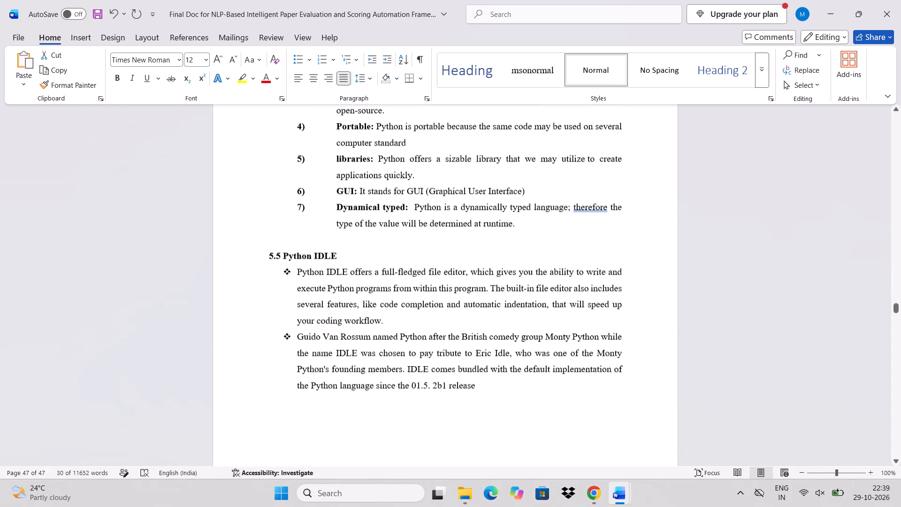
scroll(532, 263, "down", 2)
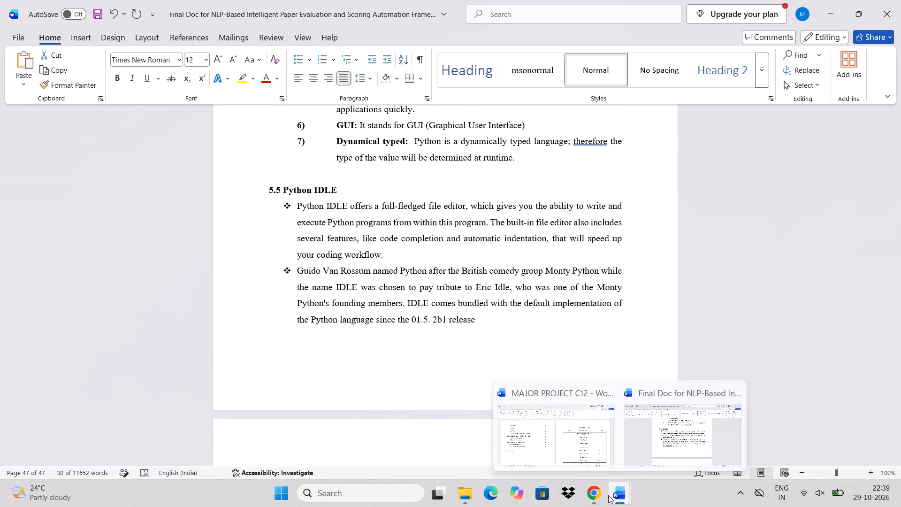
Back in MAJOR PROJECT C12, correct "Python IDEA" in contents entry 6.4 to "Python IDLE".
left_click(544, 438)
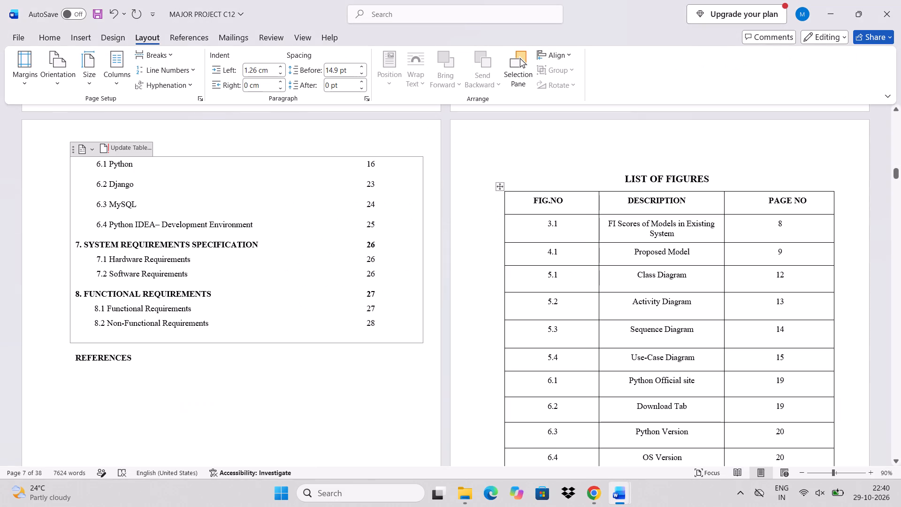
key("BackSpace")
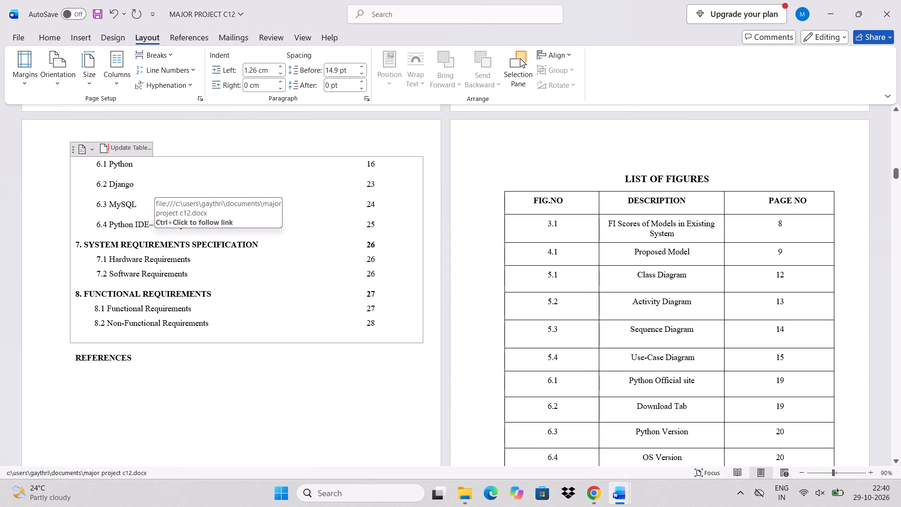
key("Left")
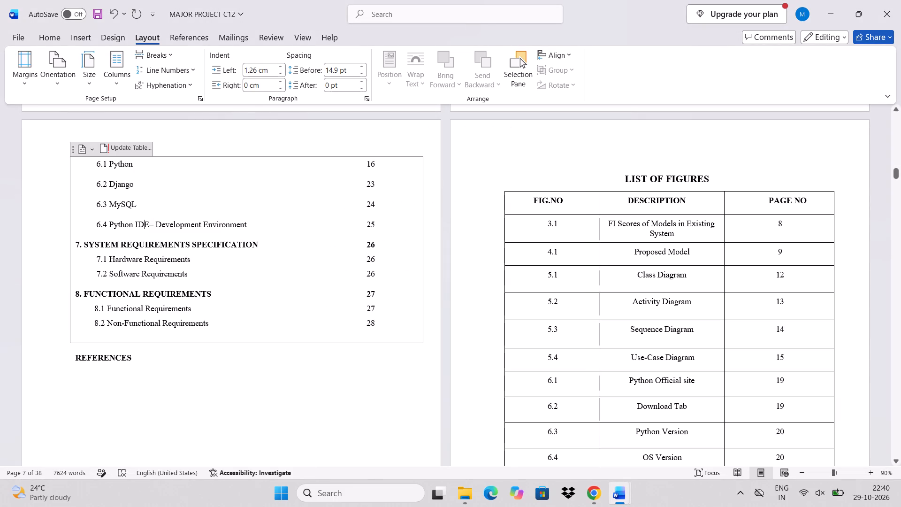
key("shift+l")
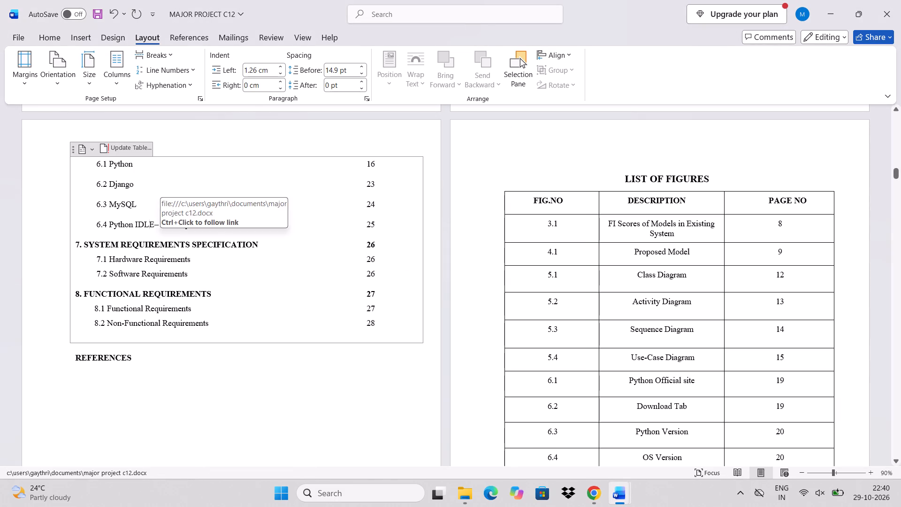
Review the table of contents entries and the List of Figures table for correct names and numbering.
scroll(201, 237, "up", 5)
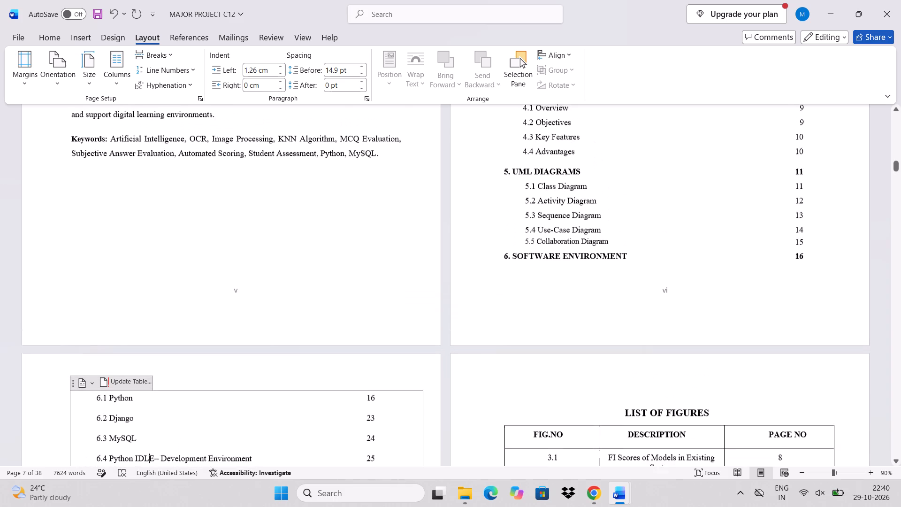
scroll(201, 237, "up", 3)
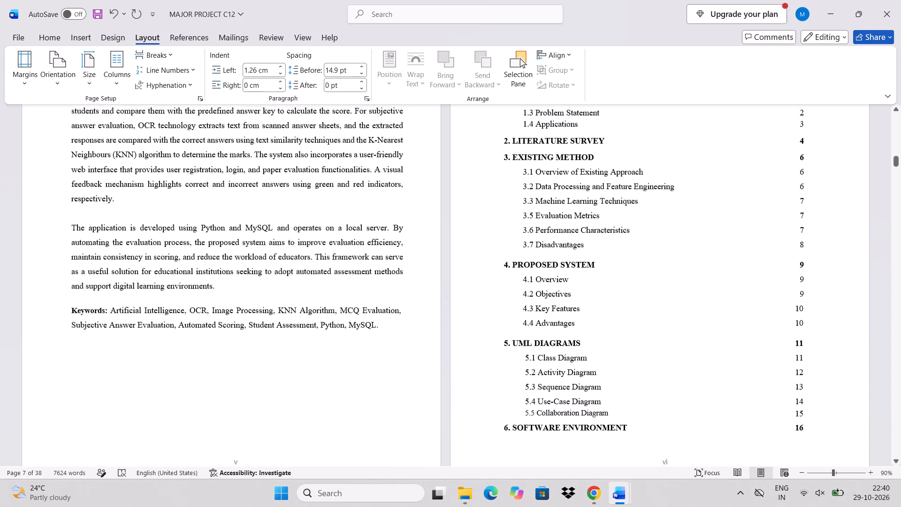
scroll(201, 237, "up", 3)
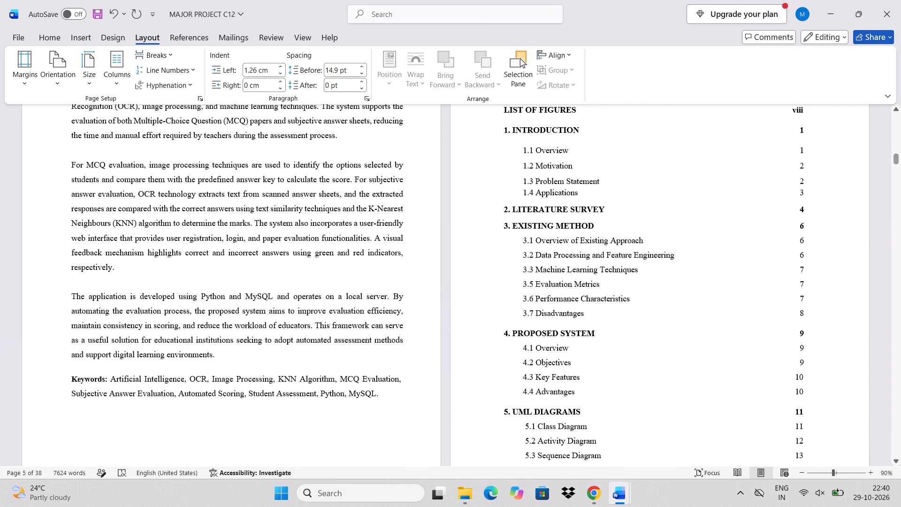
scroll(588, 309, "up", 1)
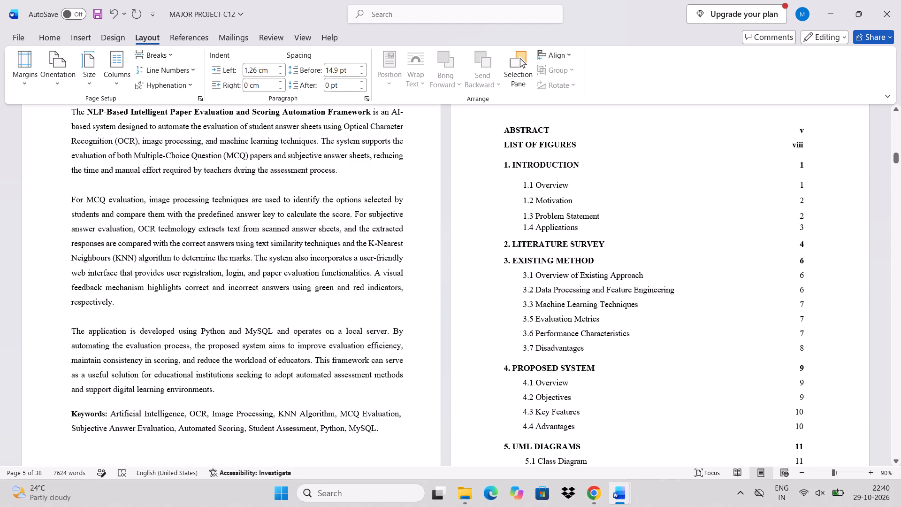
scroll(705, 312, "down", 4)
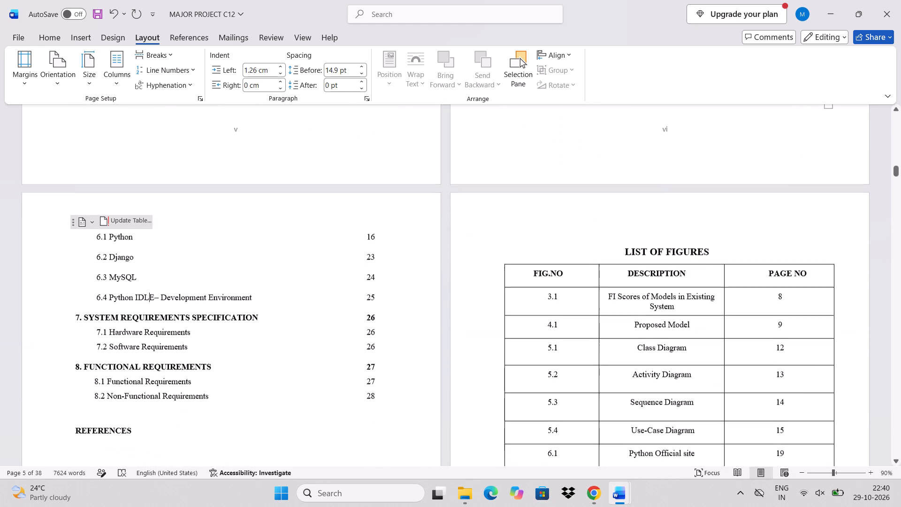
scroll(705, 312, "down", 2)
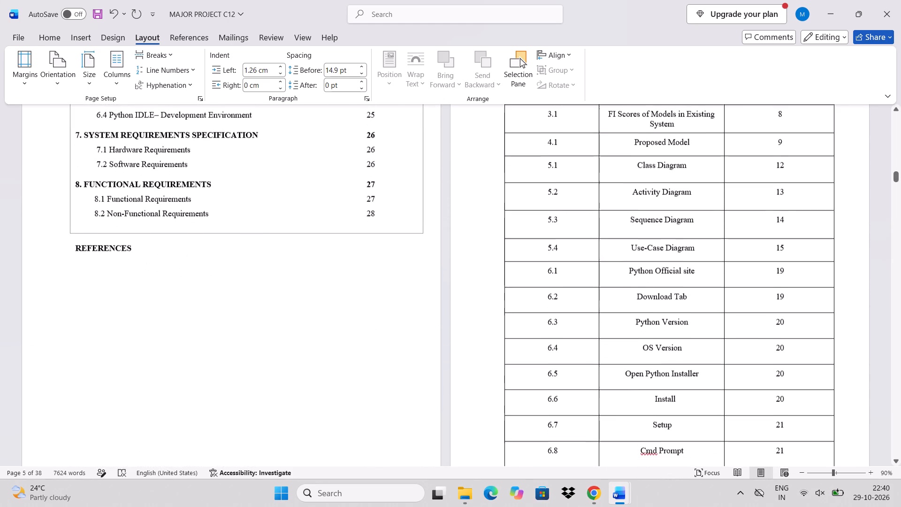
scroll(705, 312, "down", 3)
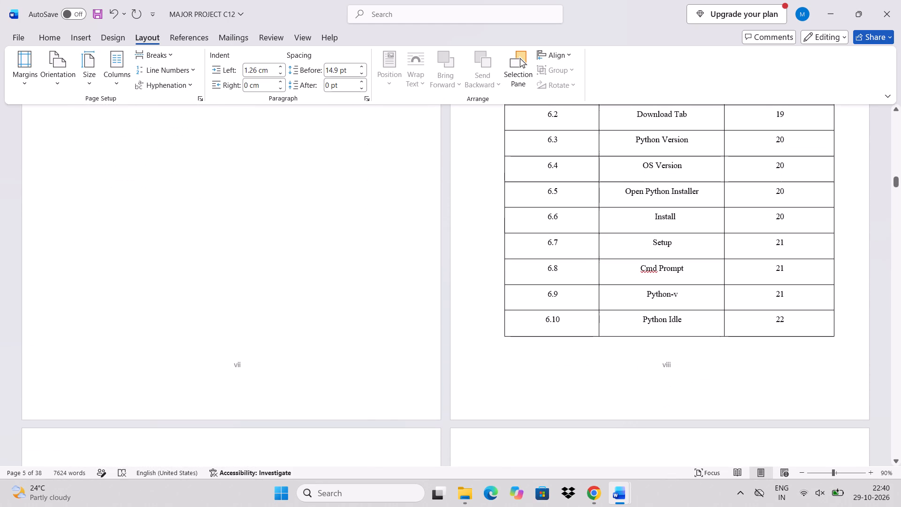
Examine the headings and layout of the body chapters from Introduction through Proposed System.
scroll(705, 312, "down", 2)
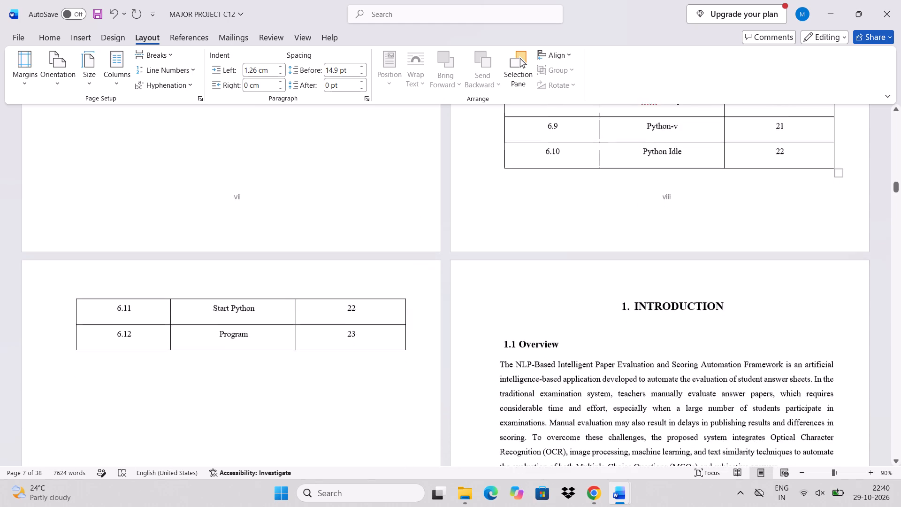
scroll(705, 312, "down", 4)
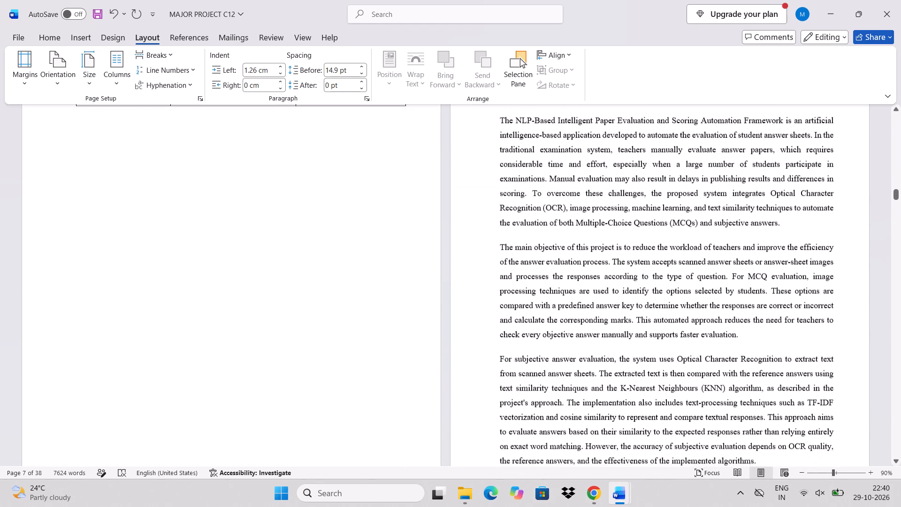
scroll(705, 312, "down", 5)
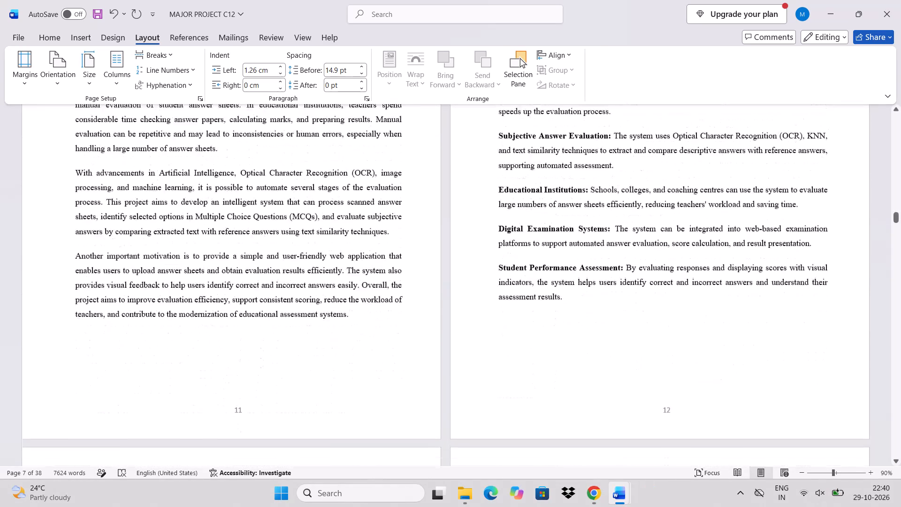
scroll(705, 312, "down", 5)
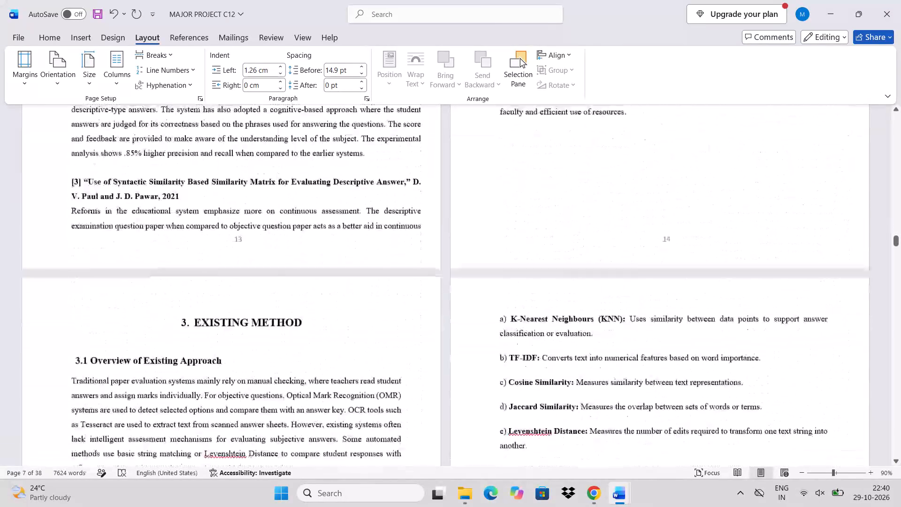
scroll(705, 312, "down", 5)
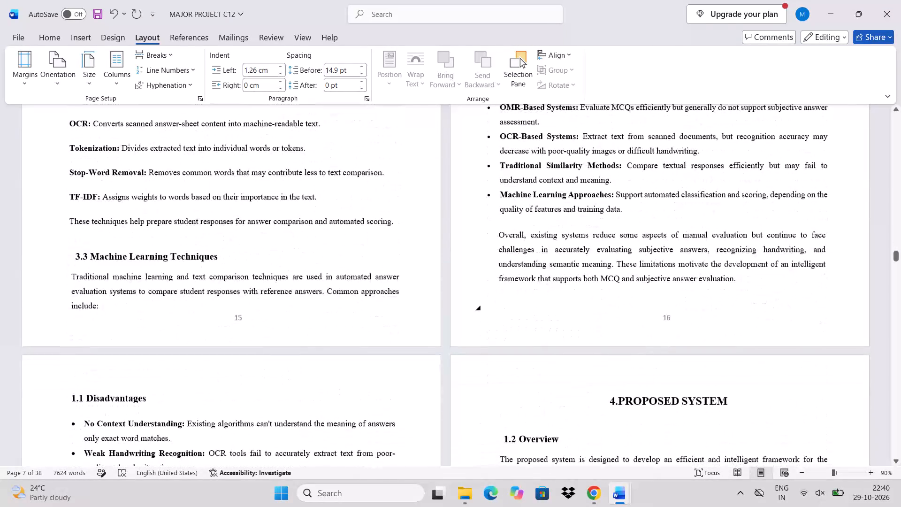
scroll(705, 312, "down", 2)
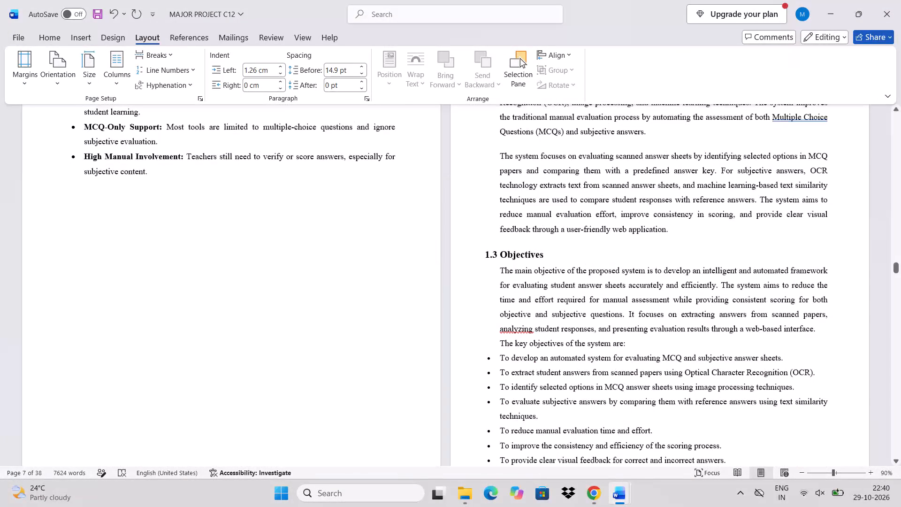
scroll(705, 312, "down", 3)
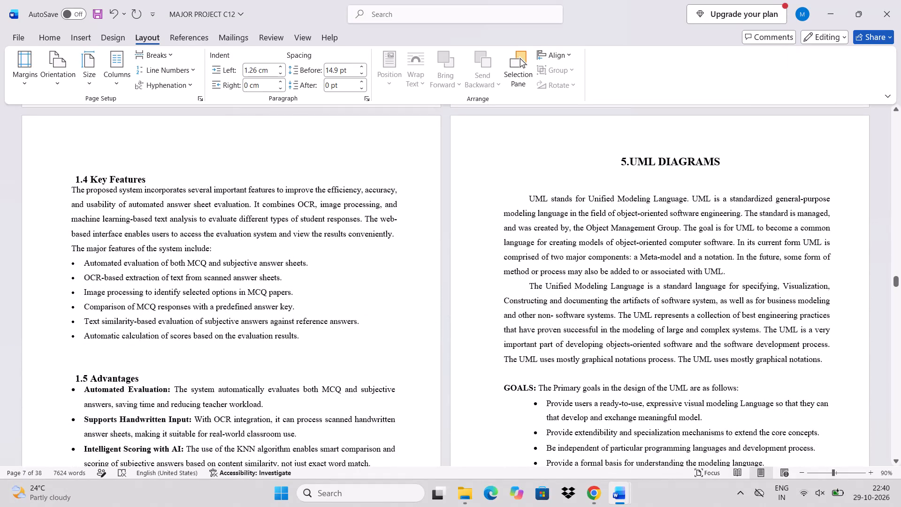
scroll(705, 312, "down", 2)
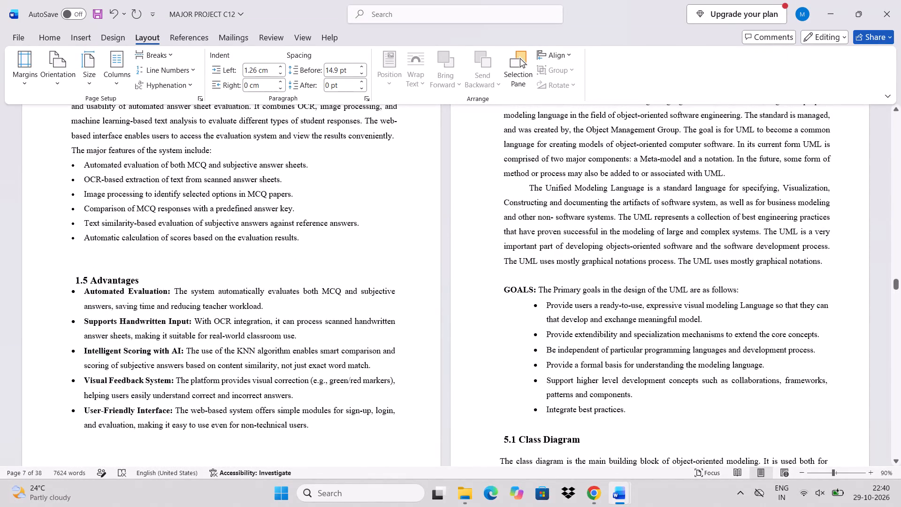
Increase the spacing before the Automated Evaluation bullet under the Advantages heading by one increment.
left_click_drag(277, 305, 86, 299)
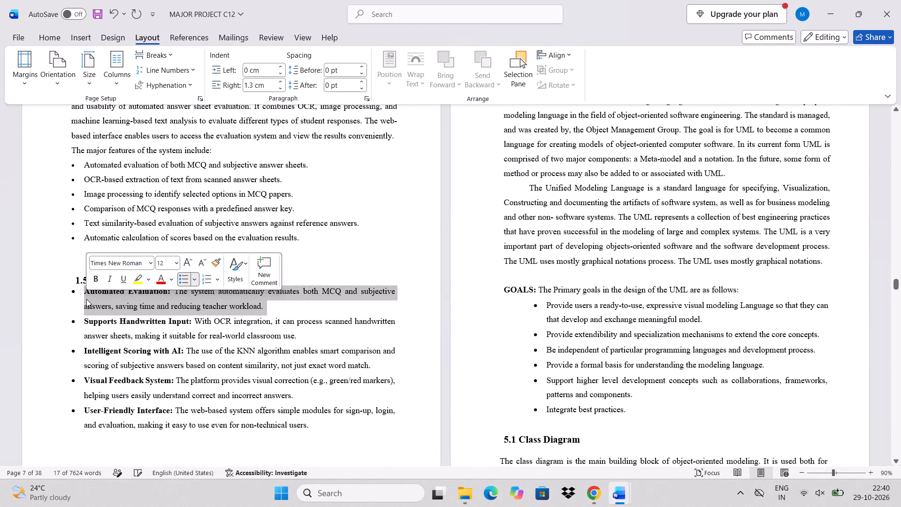
left_click(361, 69)
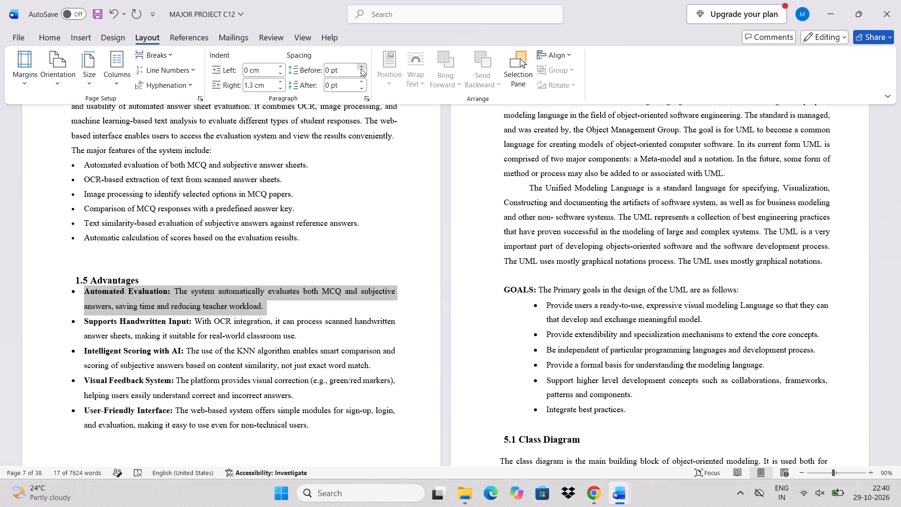
Delete an empty paragraph between the Key Features list and the Advantages heading.
left_click(334, 264)
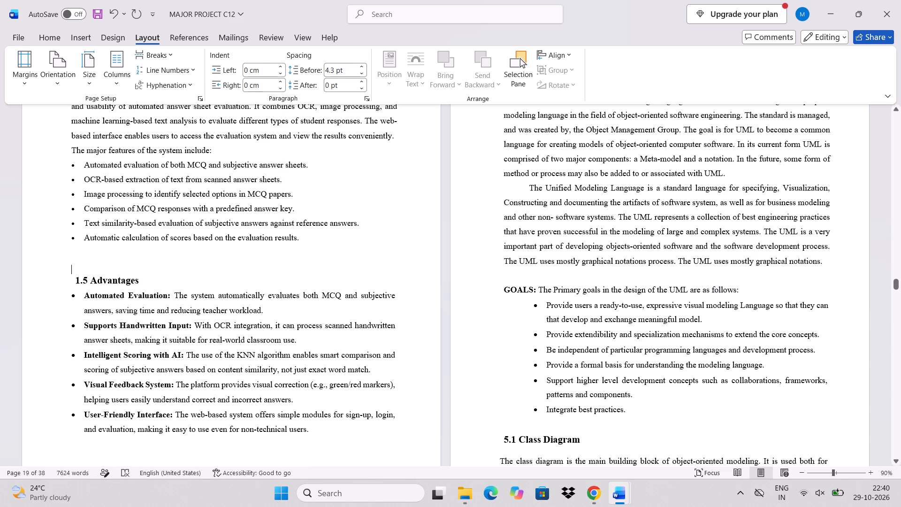
key("BackSpace")
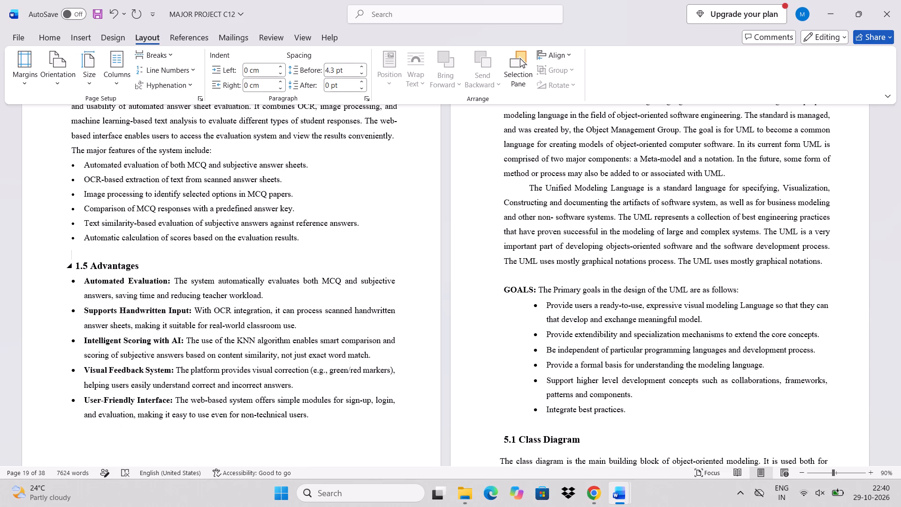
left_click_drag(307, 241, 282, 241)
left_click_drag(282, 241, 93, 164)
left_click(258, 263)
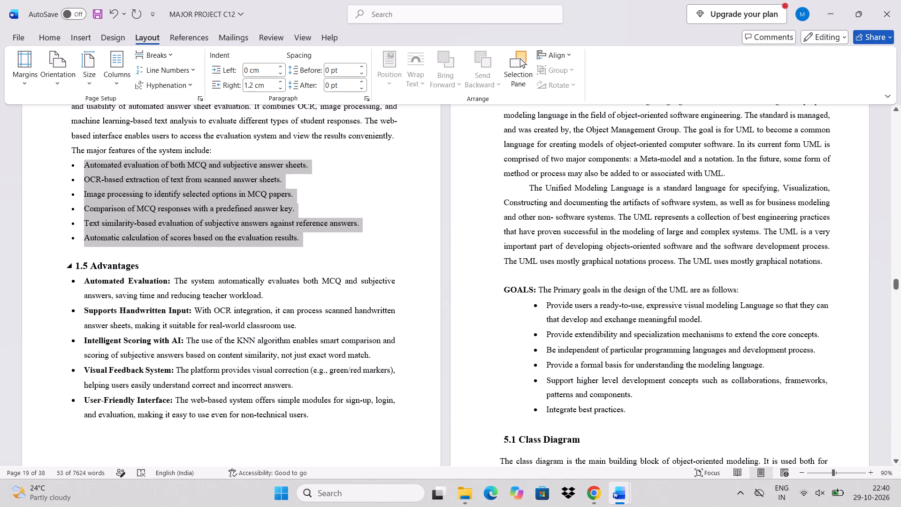
Examine the layout and spacing of the pages from the UML diagrams through the Python installation guide to the Django section.
scroll(258, 263, "down", 4)
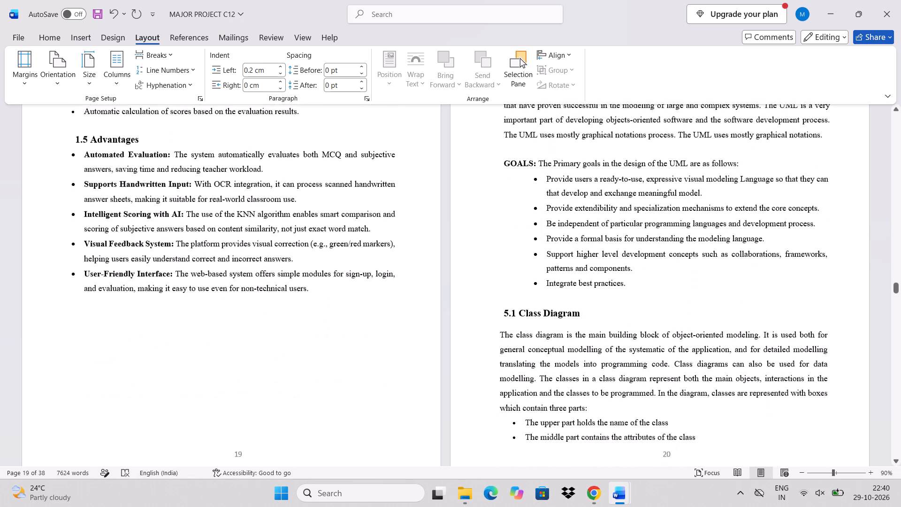
scroll(258, 263, "down", 5)
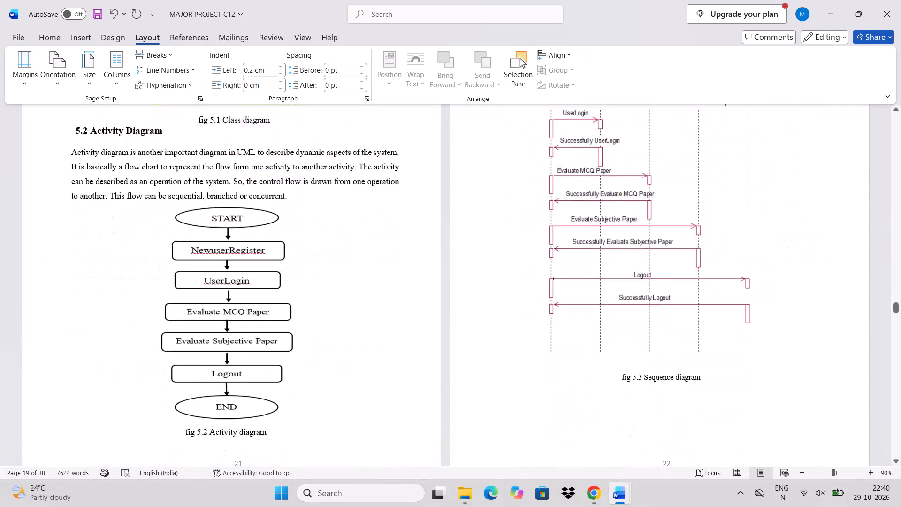
scroll(258, 263, "down", 5)
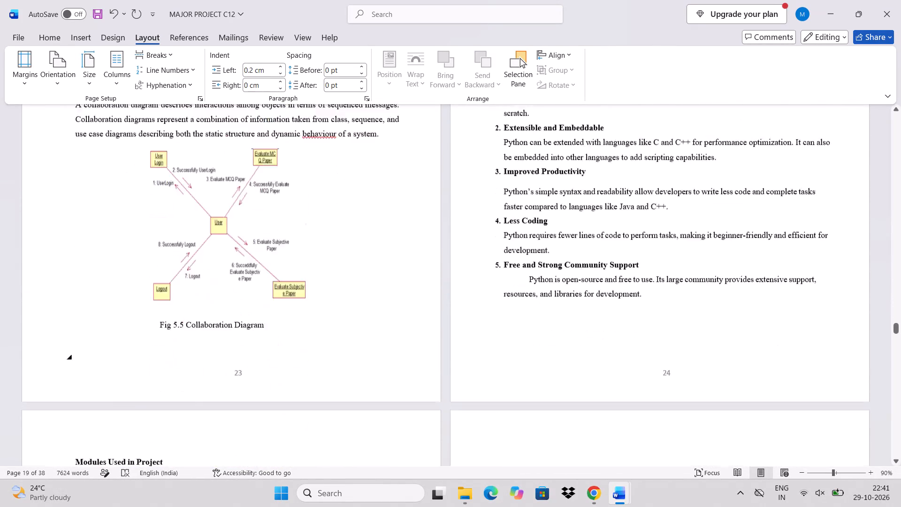
scroll(258, 263, "down", 5)
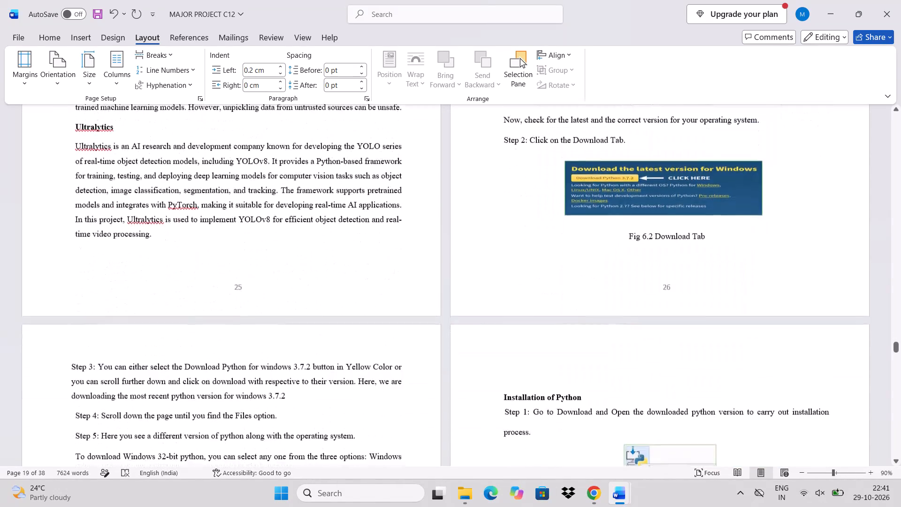
scroll(258, 263, "down", 6)
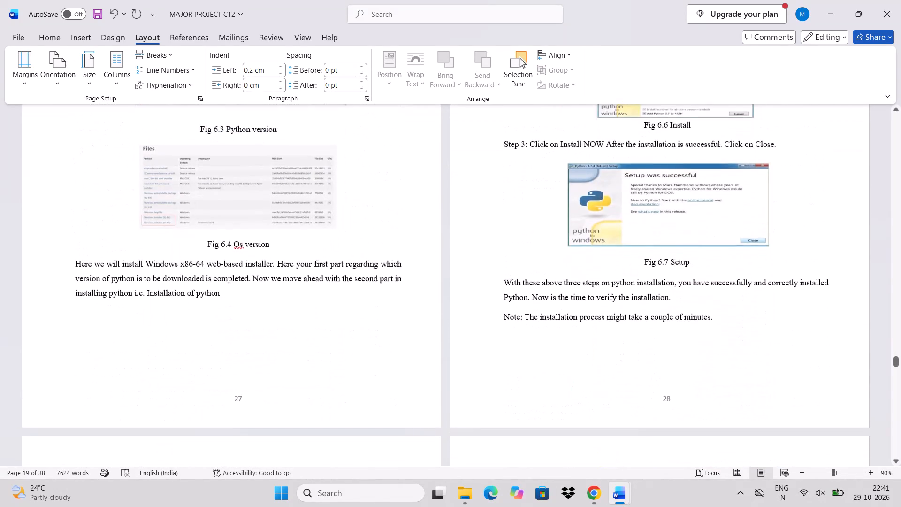
scroll(258, 263, "down", 4)
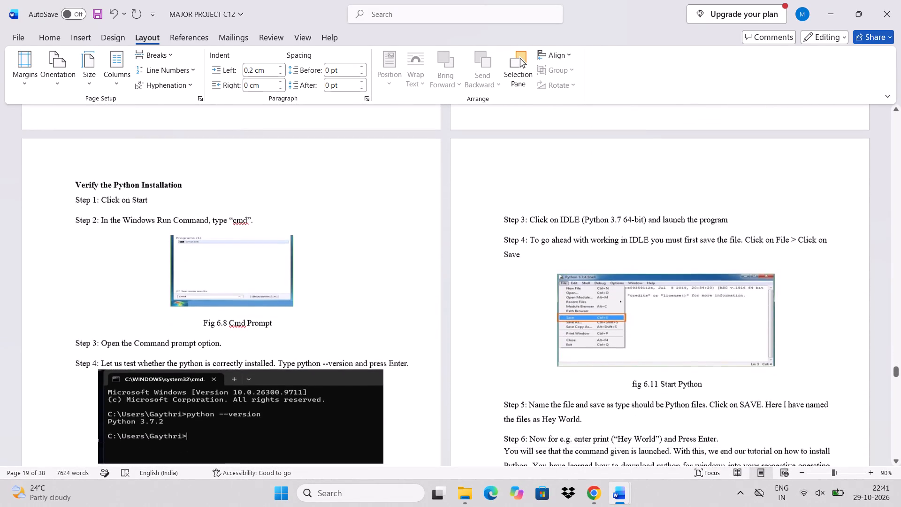
scroll(258, 263, "down", 1)
scroll(258, 263, "up", 1)
scroll(258, 263, "down", 2)
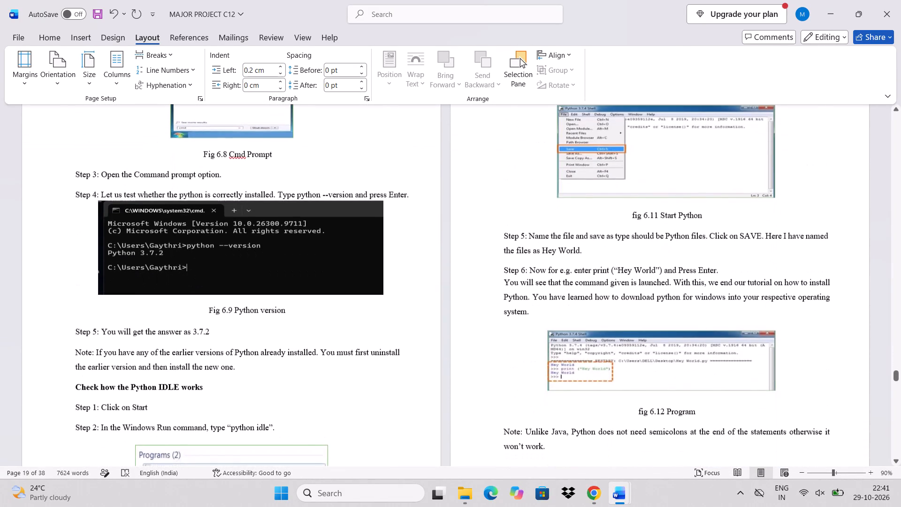
scroll(258, 263, "down", 4)
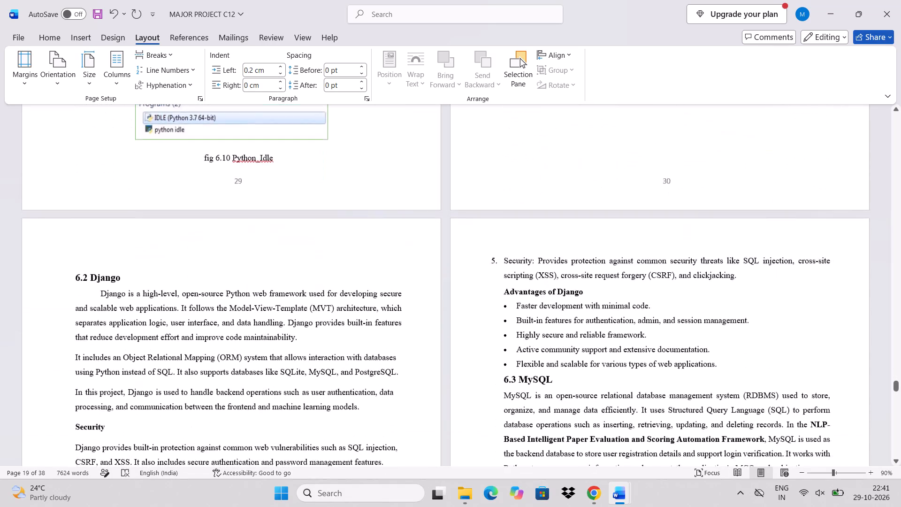
Add an empty line without a bullet between the Advantages of Django list and the 6.3 MySQL heading.
scroll(258, 263, "down", 1)
scroll(258, 263, "up", 1)
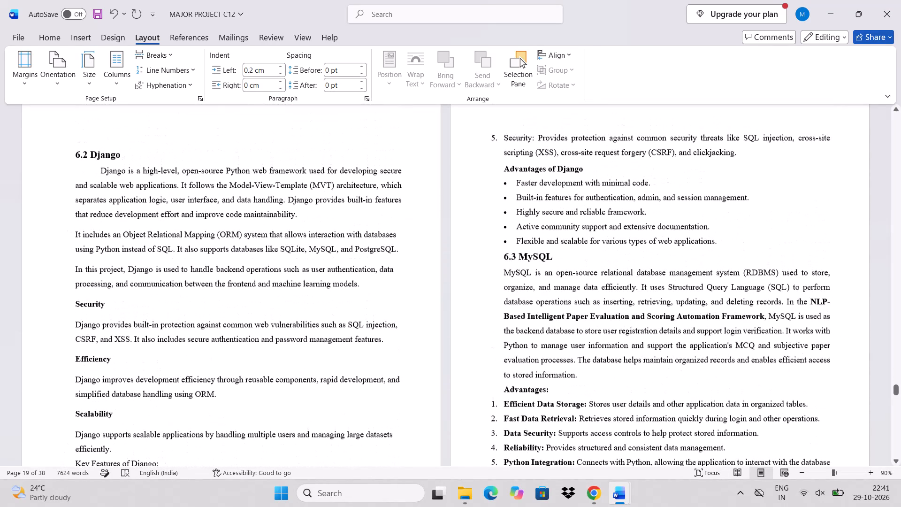
left_click(725, 239)
key("Return")
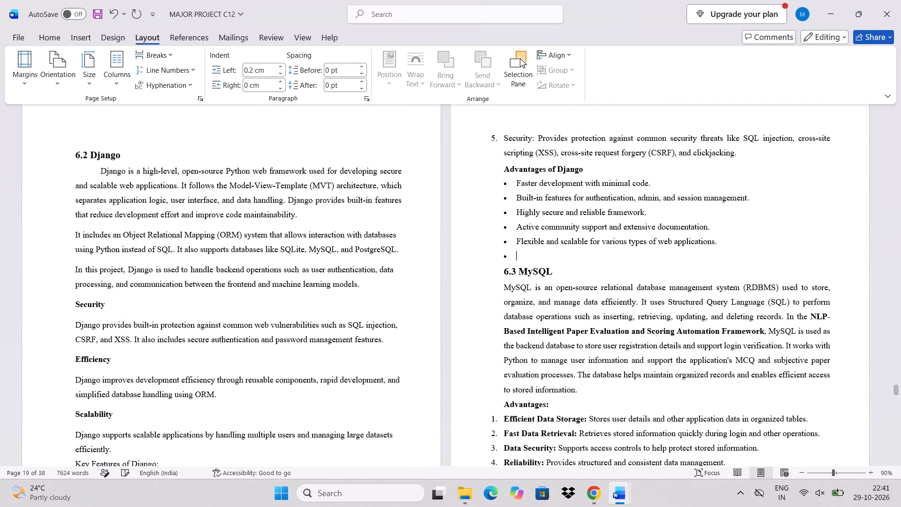
key("BackSpace")
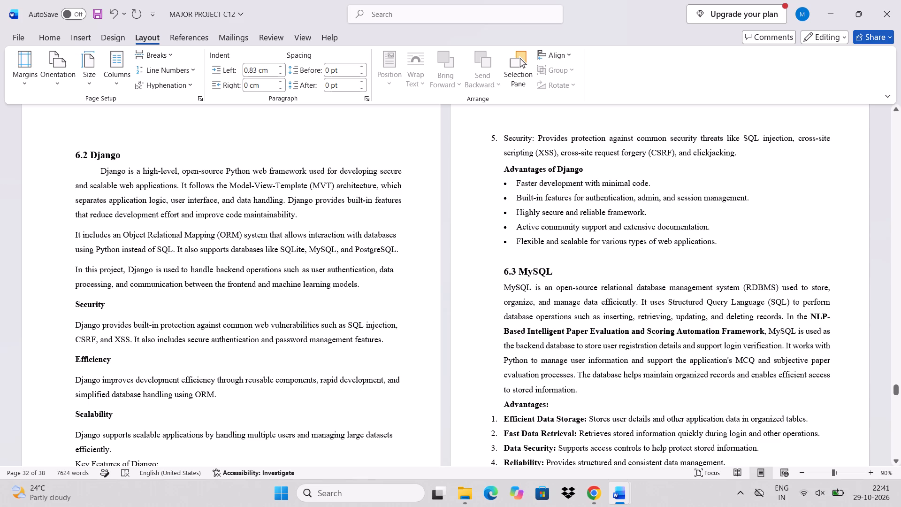
Add an empty unnumbered line between the MySQL advantages list and the 6.4 Python IDLE – Development Environment heading.
scroll(499, 267, "down", 3)
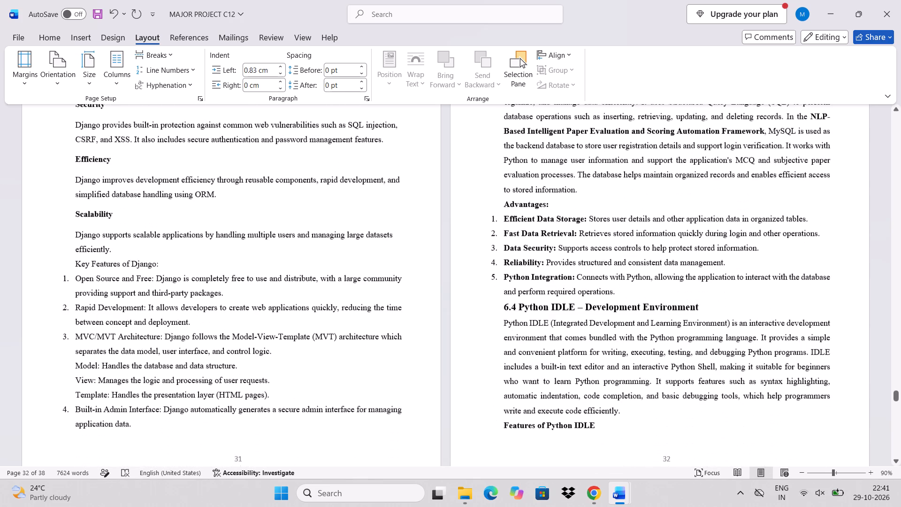
scroll(499, 267, "down", 2)
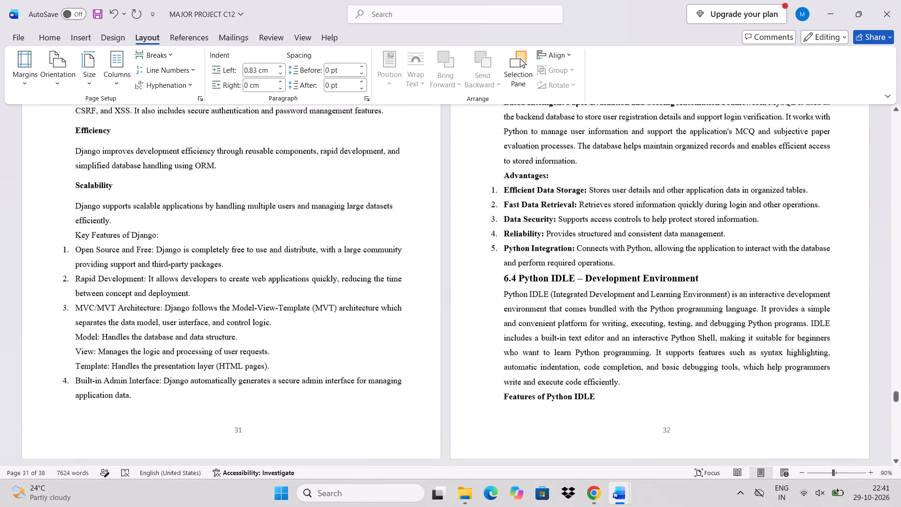
scroll(499, 267, "down", 1)
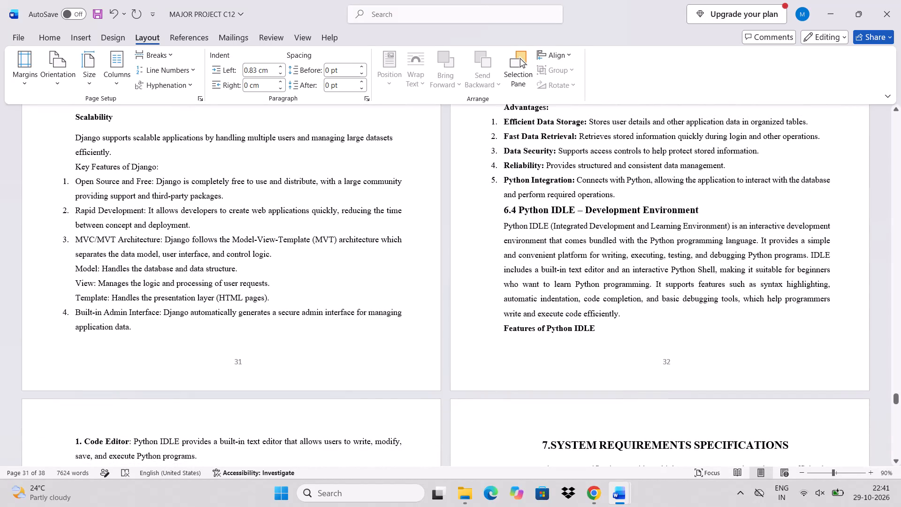
left_click(624, 196)
key("Return")
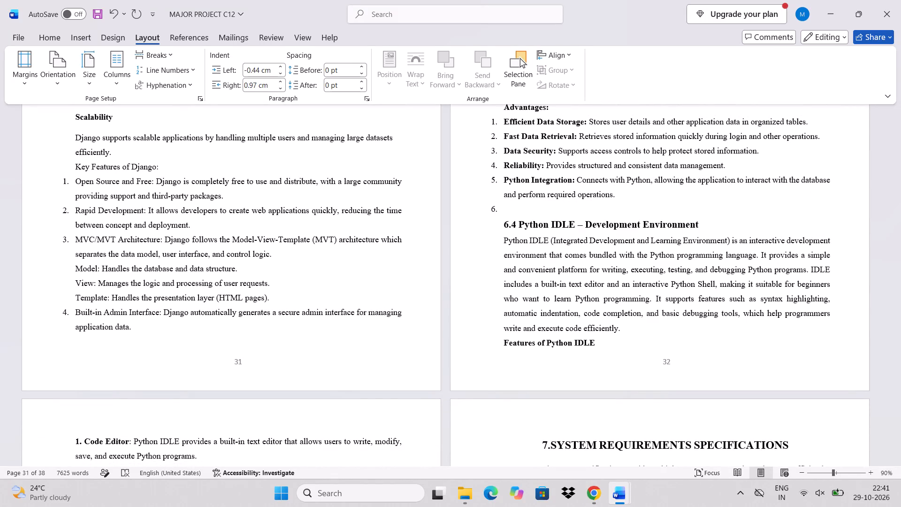
key("BackSpace")
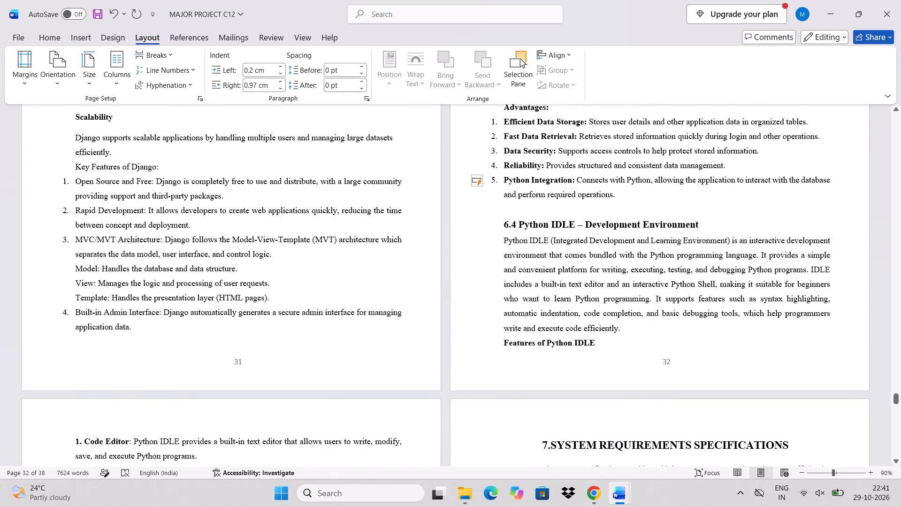
Add an empty line between the Python IDLE introduction paragraph and the Features of Python IDLE subheading.
left_click(638, 327)
key("Return")
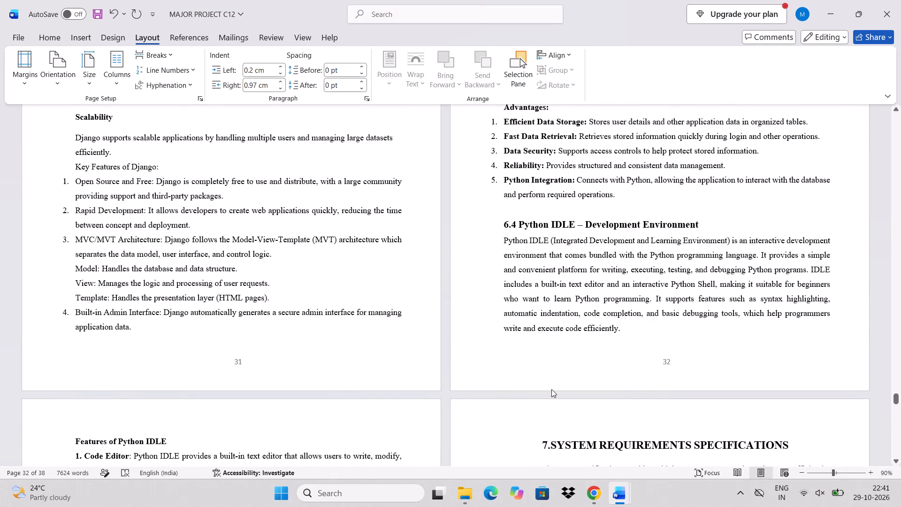
Remove the first-line indents from the System Requirements Specifications introduction and the opening paragraphs of 7.1 Hardware Requirements and 7.2 Software Requirements.
scroll(551, 391, "down", 3)
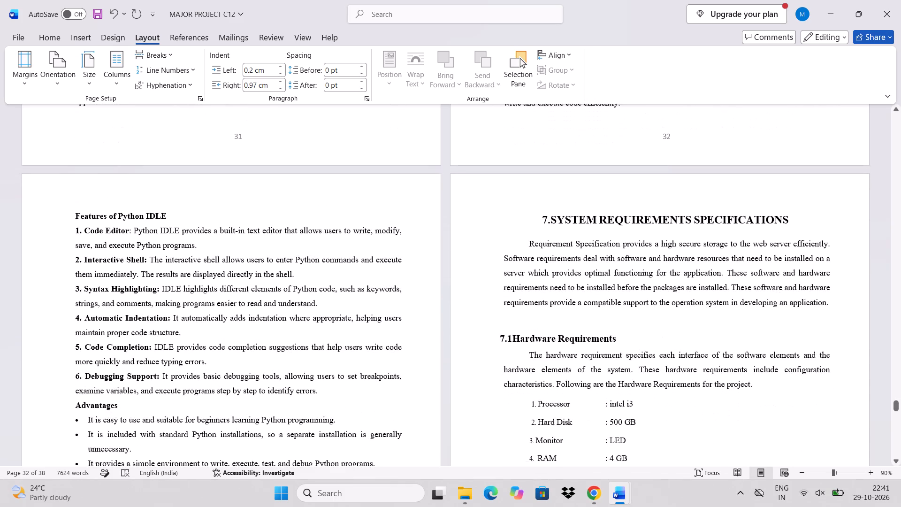
scroll(551, 391, "down", 3)
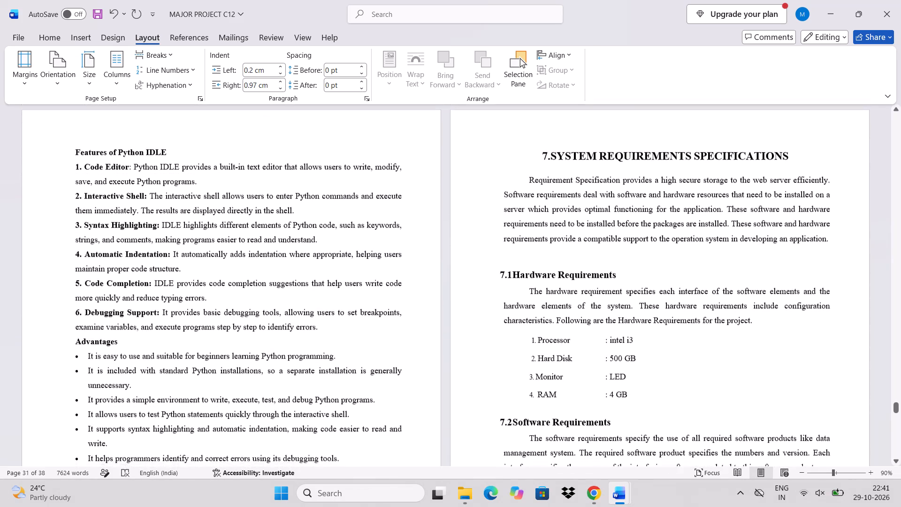
scroll(551, 391, "down", 1)
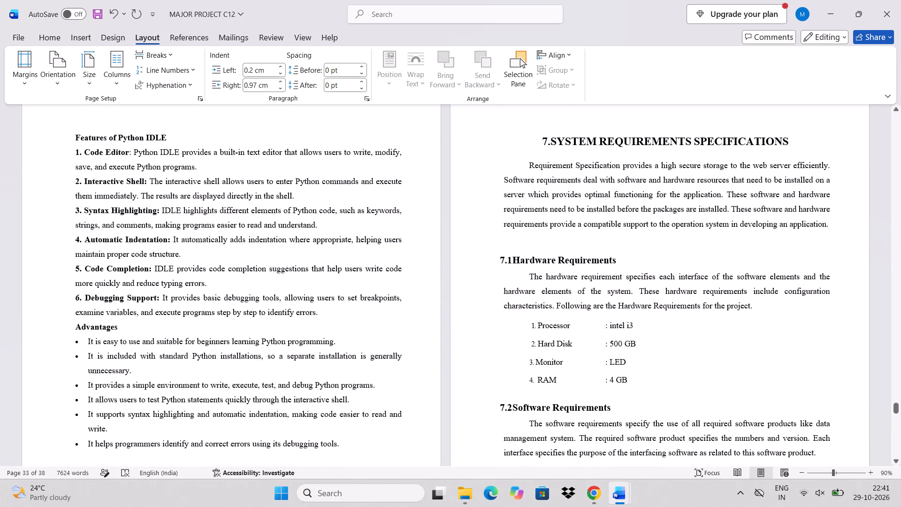
left_click(535, 274)
key("Left")
key("BackSpace")
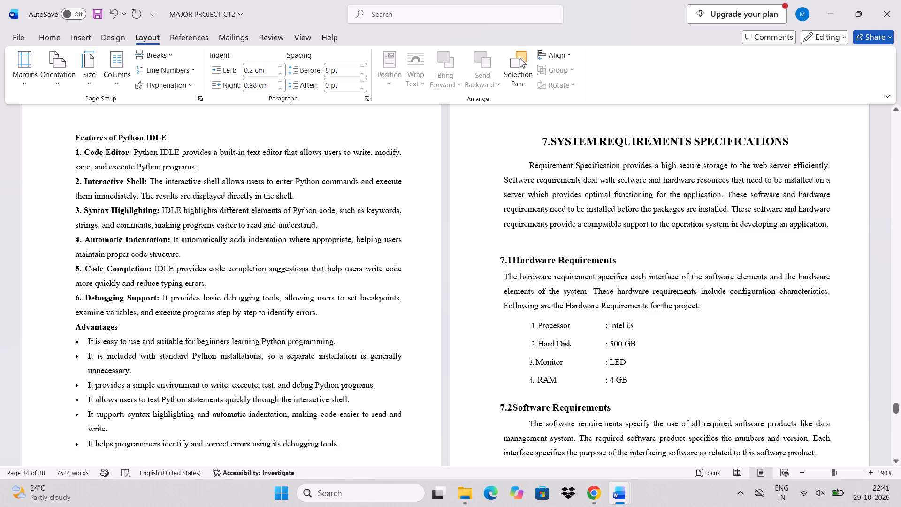
left_click(531, 165)
key("BackSpace")
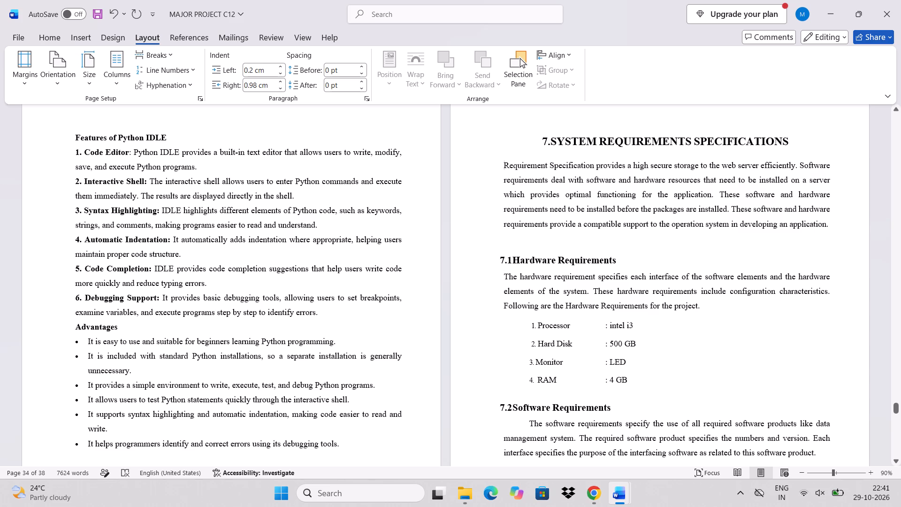
scroll(545, 315, "down", 1)
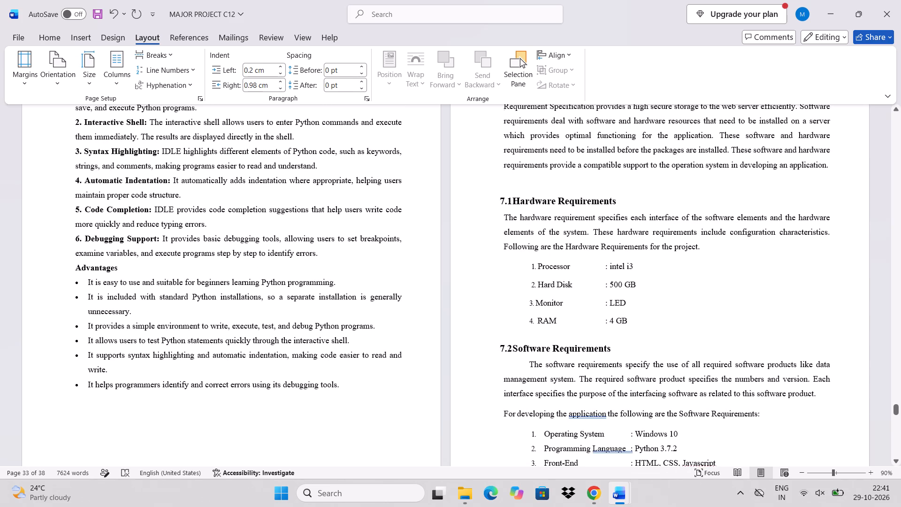
left_click(530, 369)
key("BackSpace")
Remove the first-line indents from the opening paragraphs of 8.1 Functional Requirements and 8.2 Non-Functional Requirements.
scroll(530, 369, "down", 1)
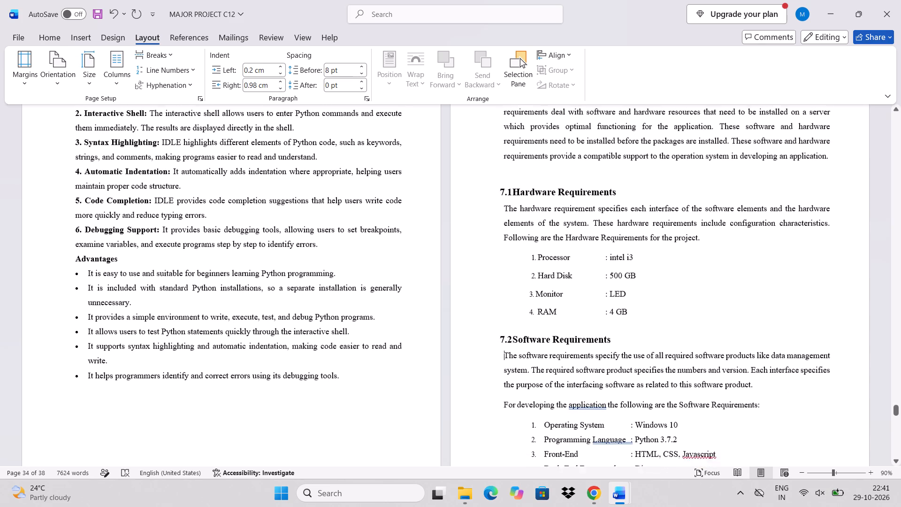
scroll(530, 369, "down", 4)
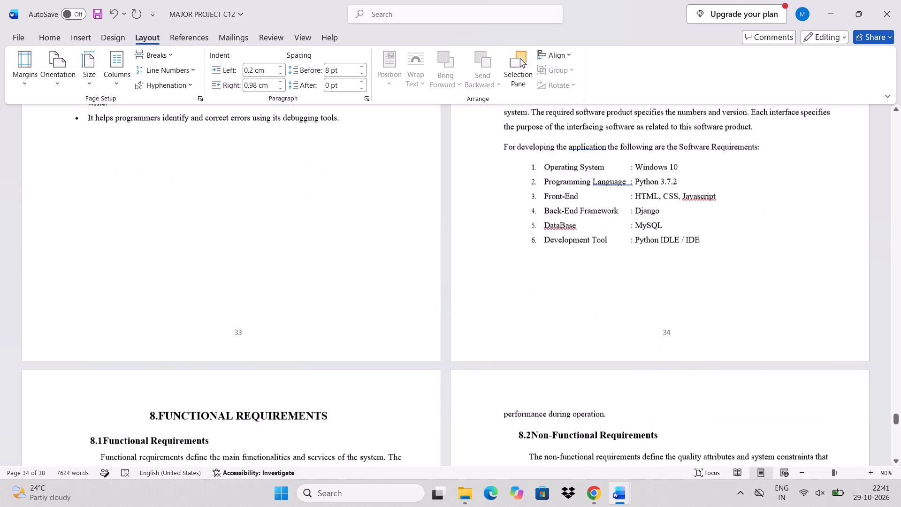
scroll(530, 369, "down", 2)
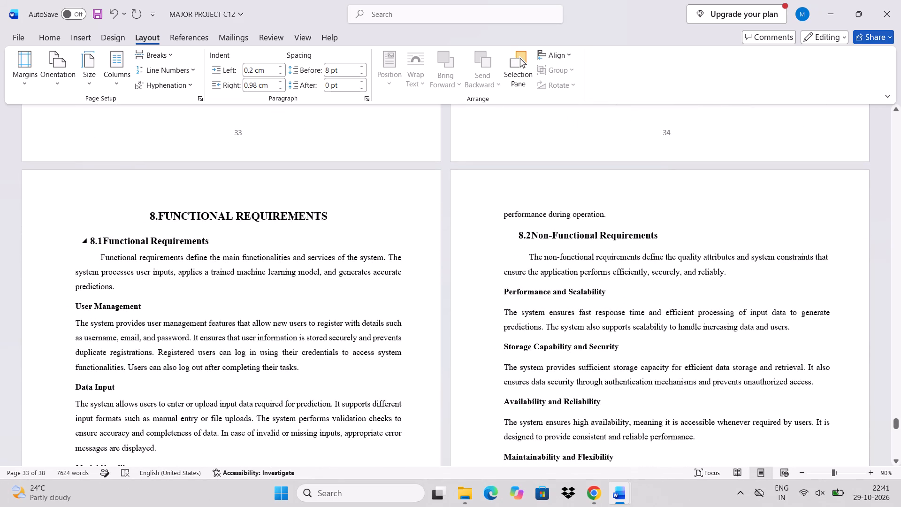
left_click(98, 262)
key("BackSpace")
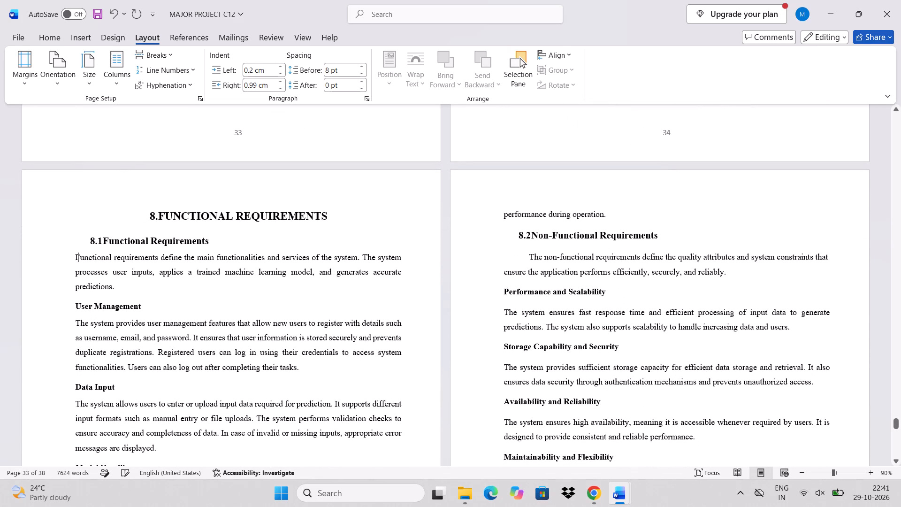
left_click(528, 260)
key("BackSpace")
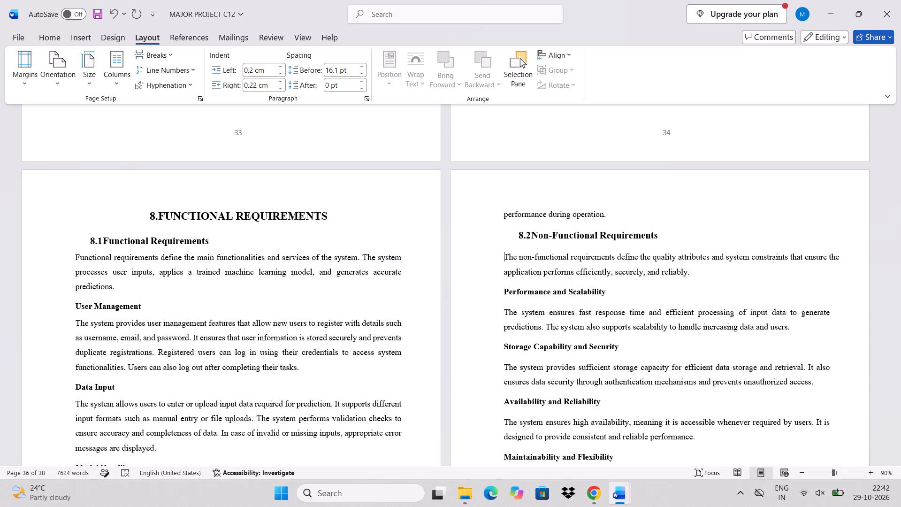
Examine the remaining requirements and References pages, and return to the report's title and certificate pages.
scroll(576, 267, "down", 1)
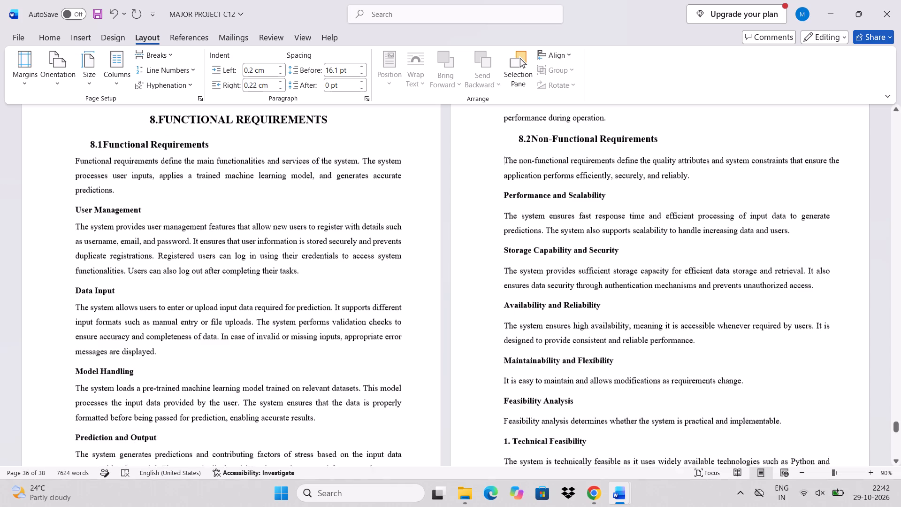
scroll(576, 267, "down", 2)
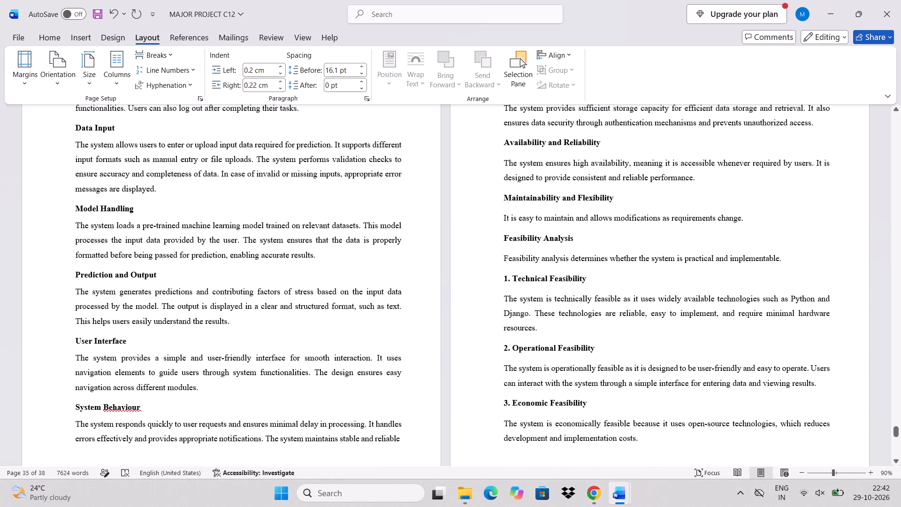
scroll(576, 267, "down", 2)
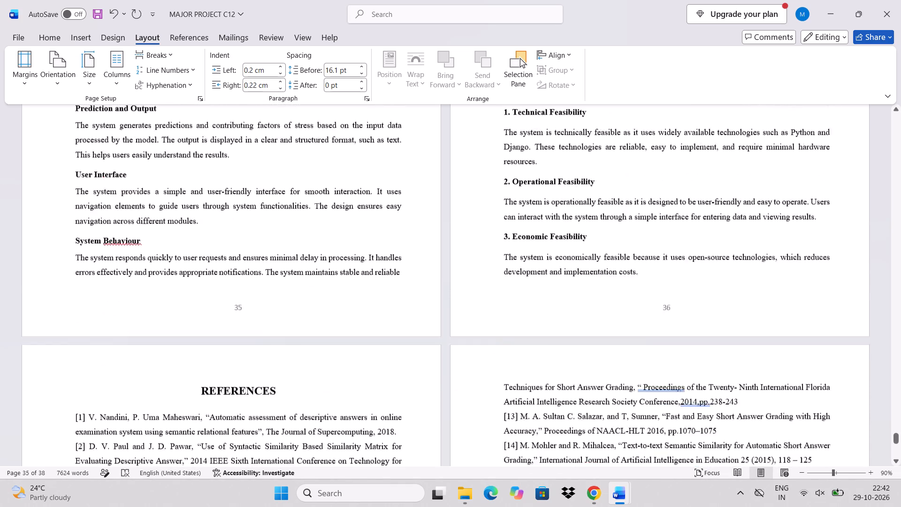
scroll(576, 267, "down", 4)
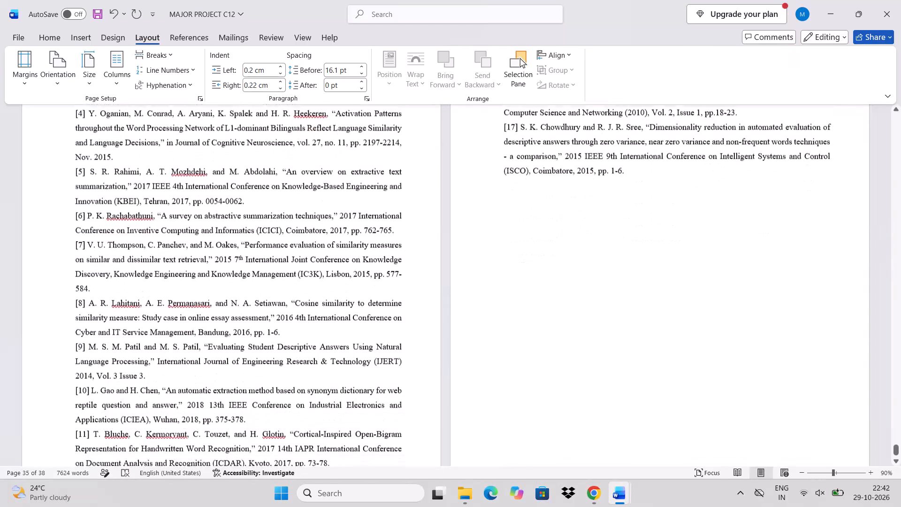
scroll(576, 267, "down", 1)
scroll(576, 267, "up", 17)
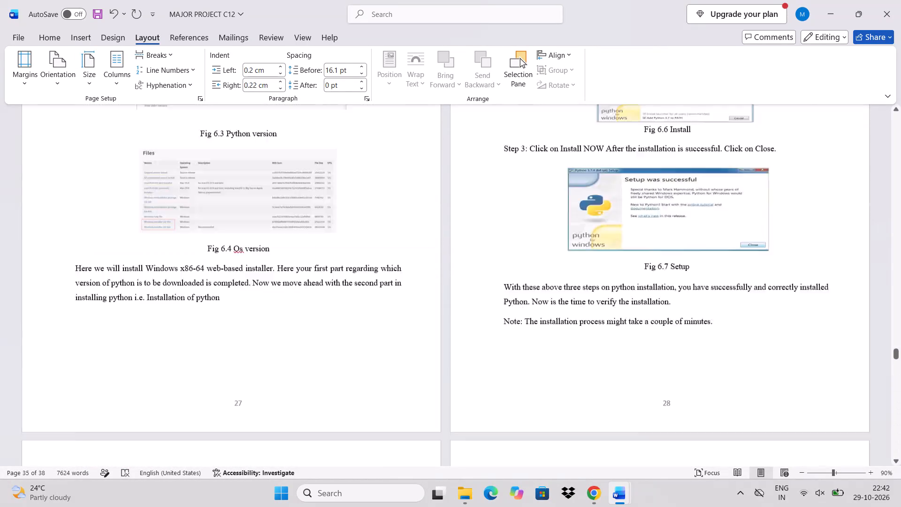
scroll(576, 267, "up", 7)
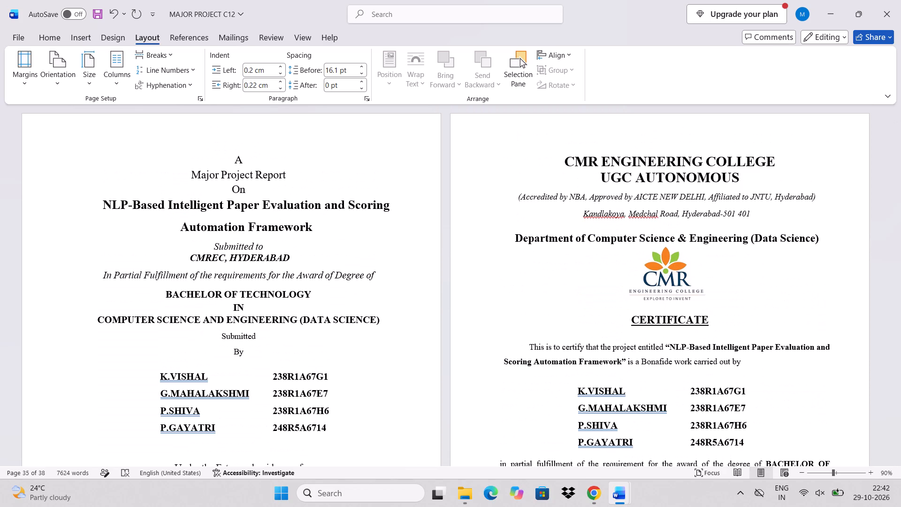
Examine the front matter from the title page through the Contents and List of Figures to the start of the Introduction chapter.
scroll(530, 306, "down", 2)
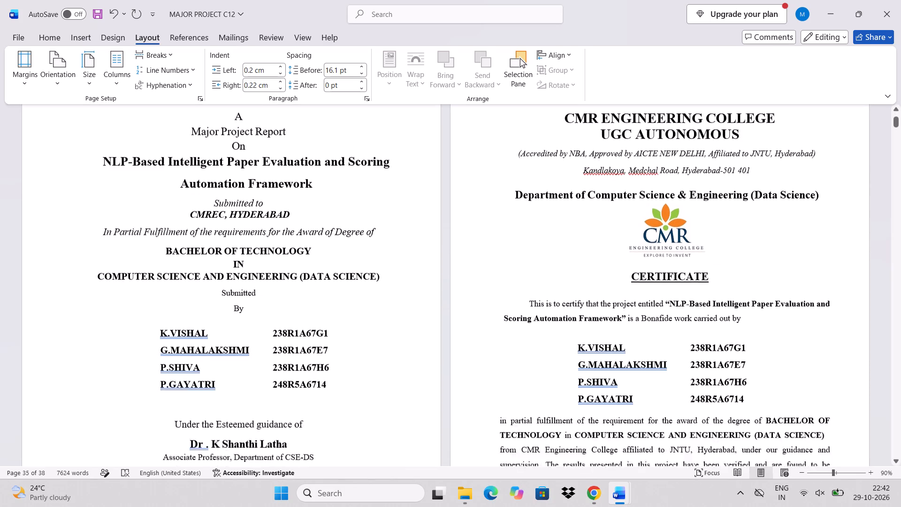
scroll(530, 306, "down", 6)
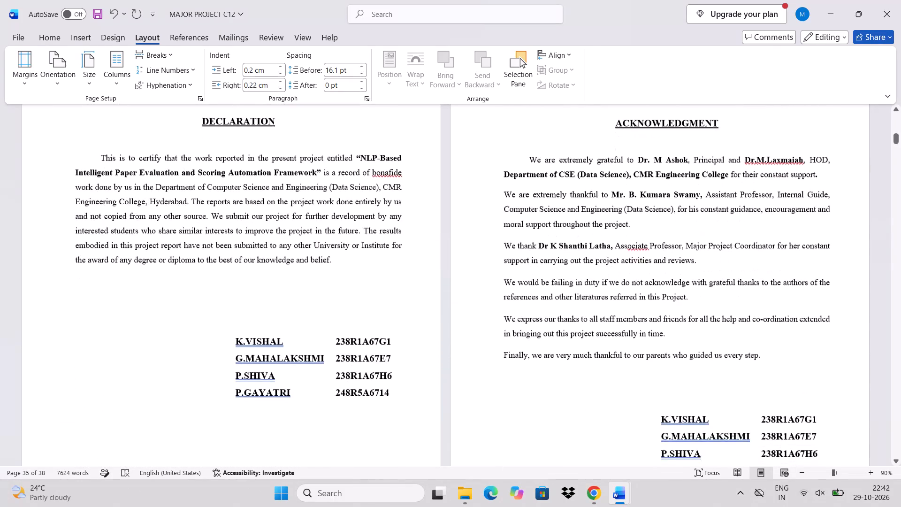
scroll(530, 306, "down", 4)
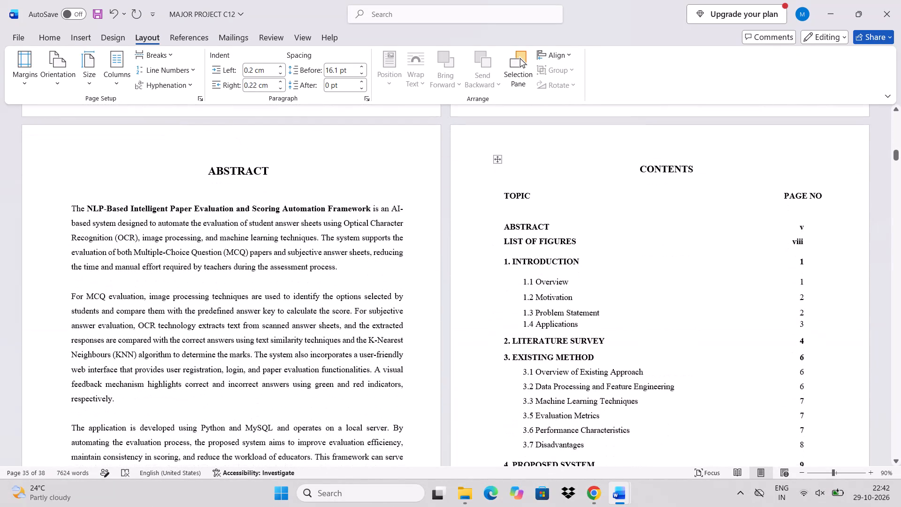
scroll(530, 306, "down", 2)
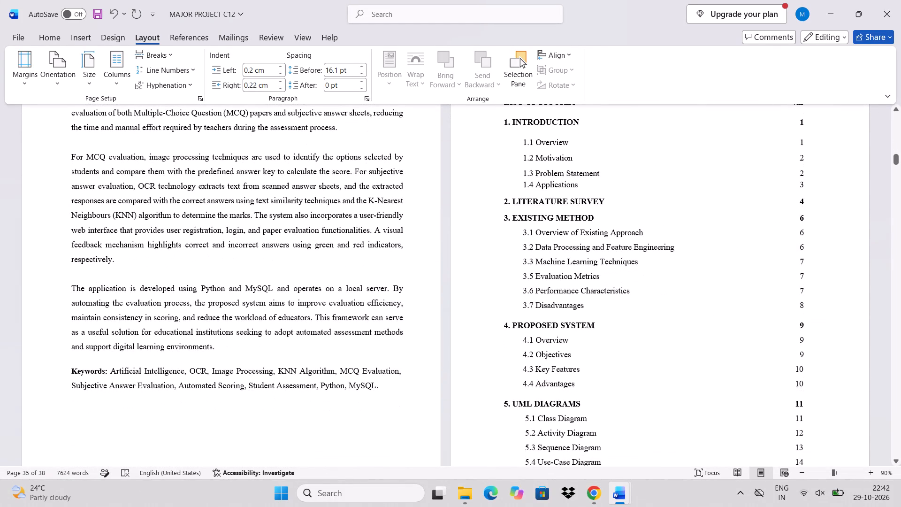
scroll(607, 371, "down", 2)
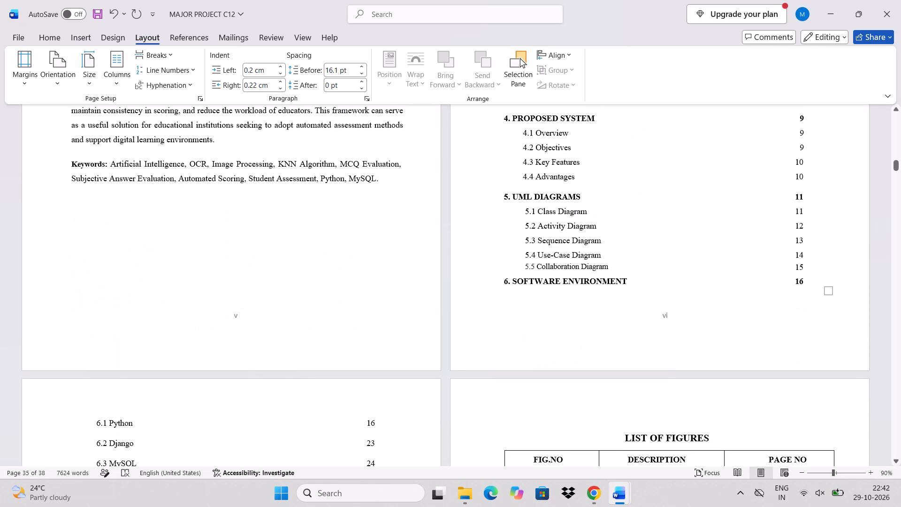
scroll(607, 371, "down", 2)
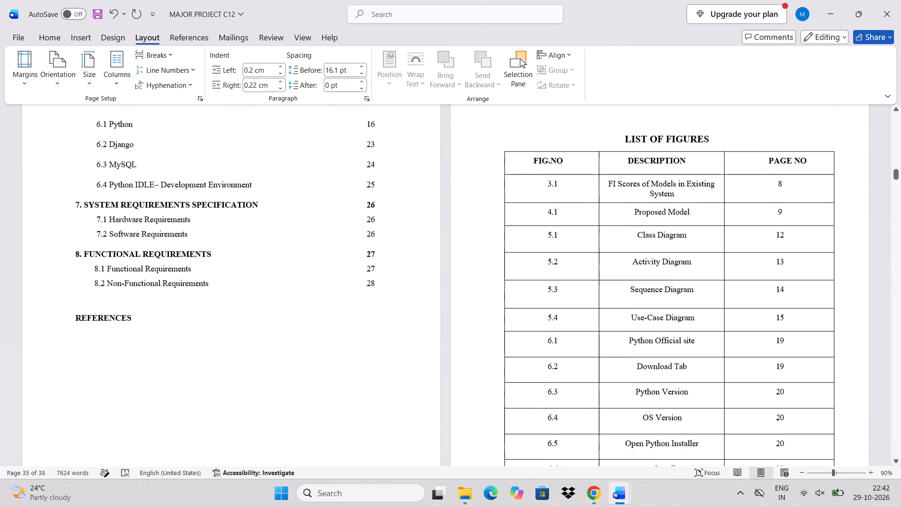
scroll(607, 371, "down", 1)
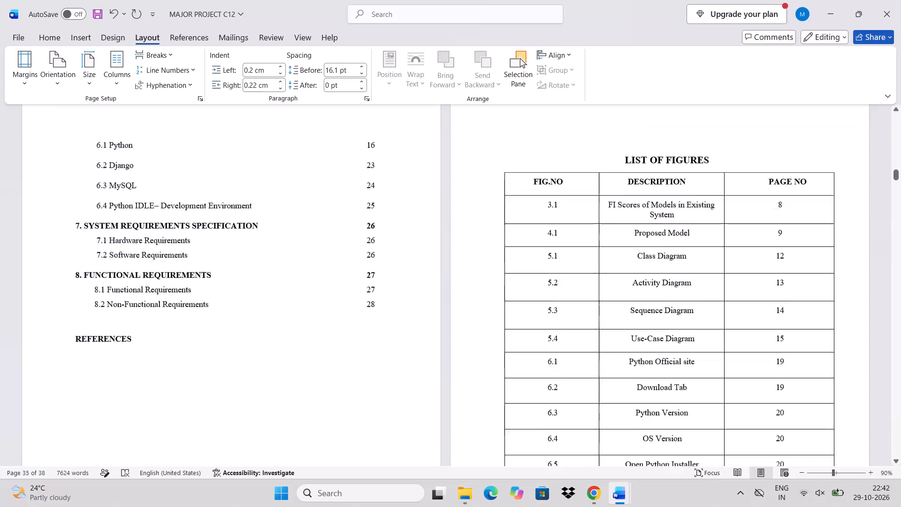
scroll(607, 371, "down", 1)
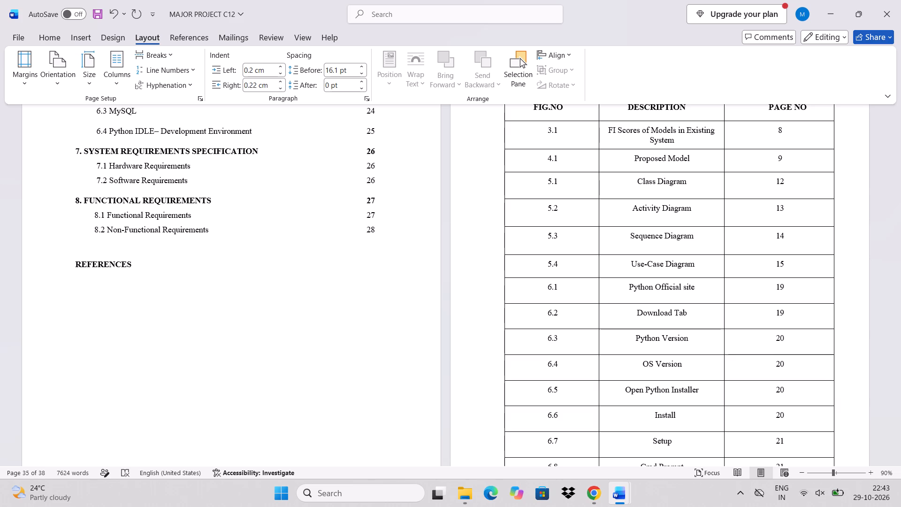
scroll(604, 353, "down", 3)
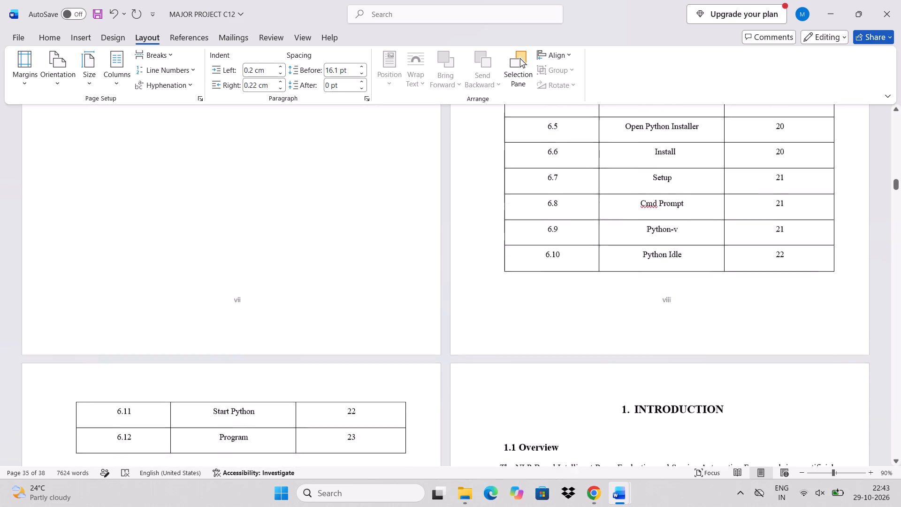
scroll(604, 353, "down", 1)
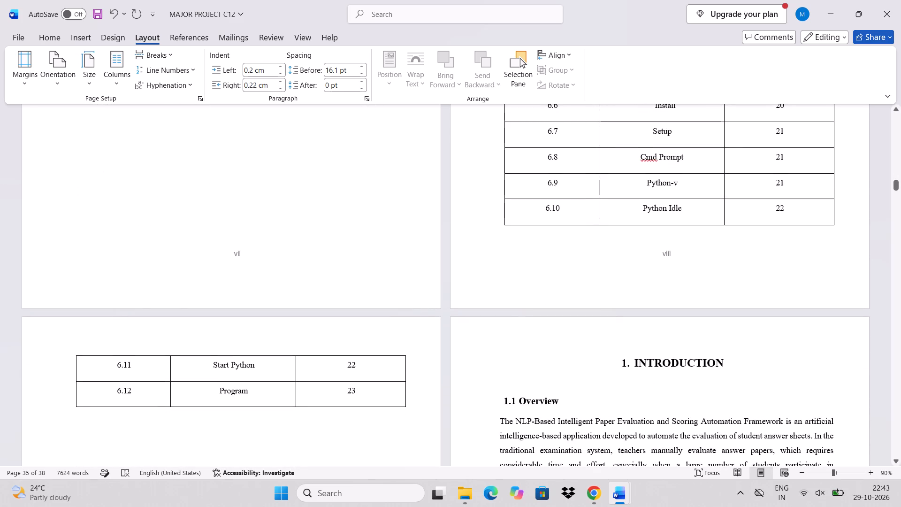
scroll(649, 272, "down", 2)
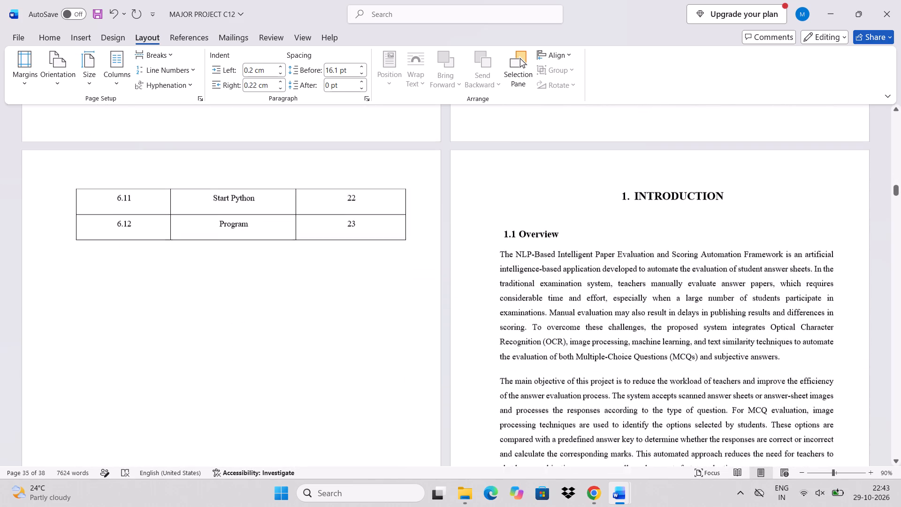
scroll(649, 272, "down", 2)
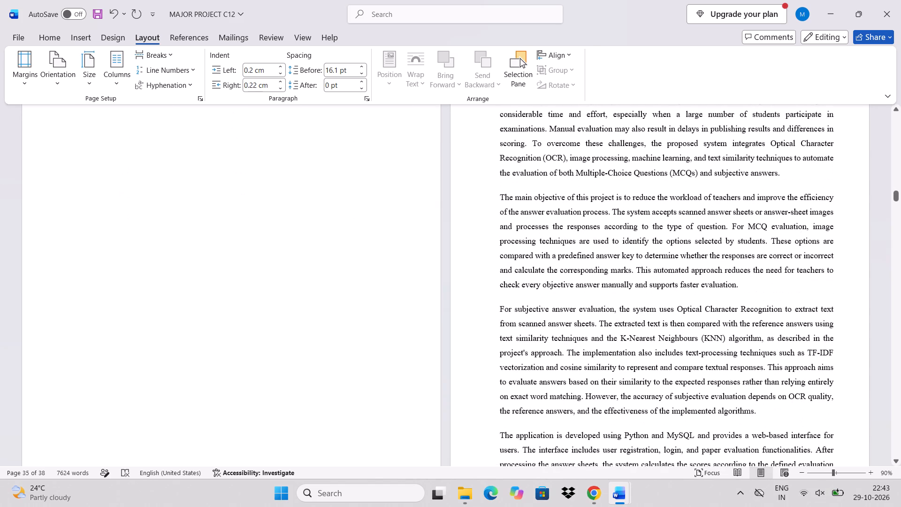
scroll(649, 272, "down", 1)
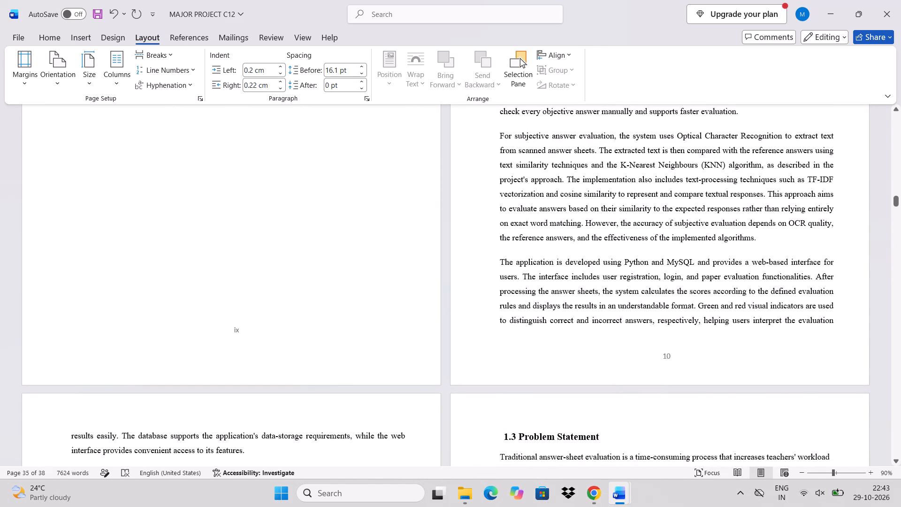
Check the Introduction chapter's pages and footer page numbers against the Contents and List of Figures pages.
scroll(649, 272, "up", 6)
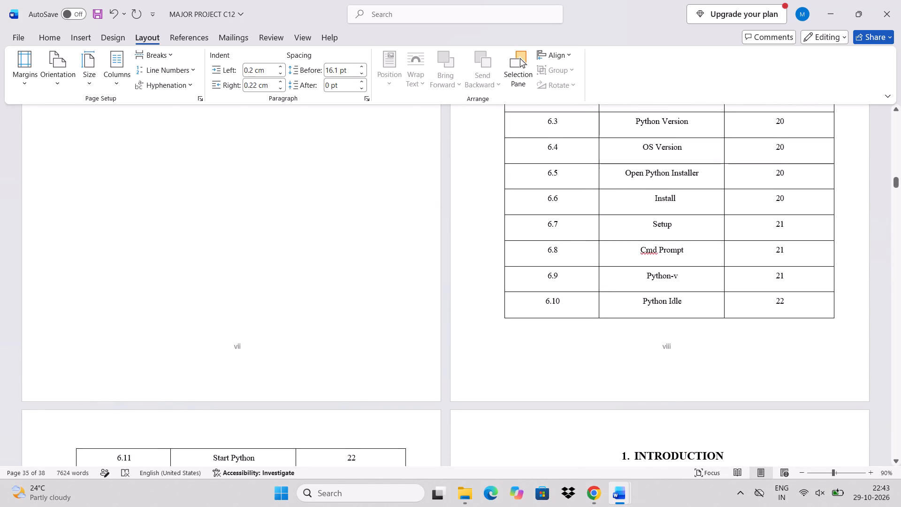
scroll(649, 272, "down", 4)
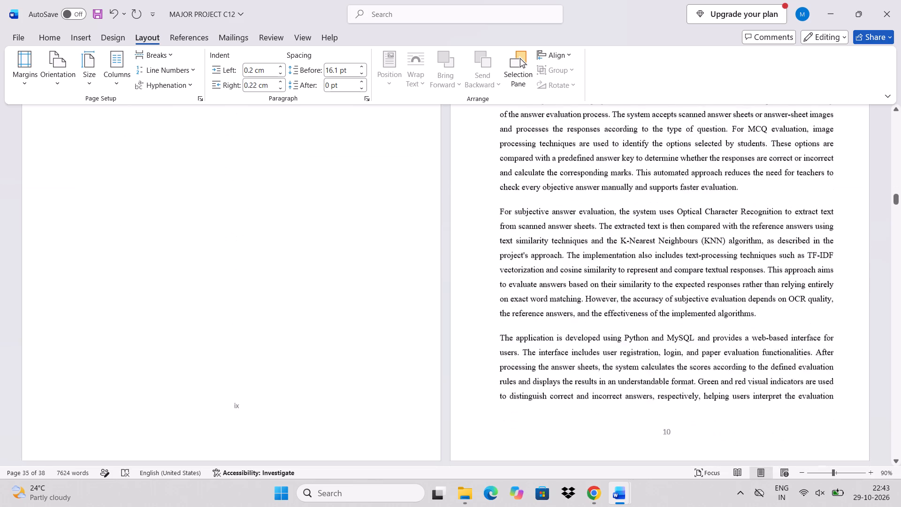
scroll(649, 272, "down", 4)
scroll(649, 272, "up", 1)
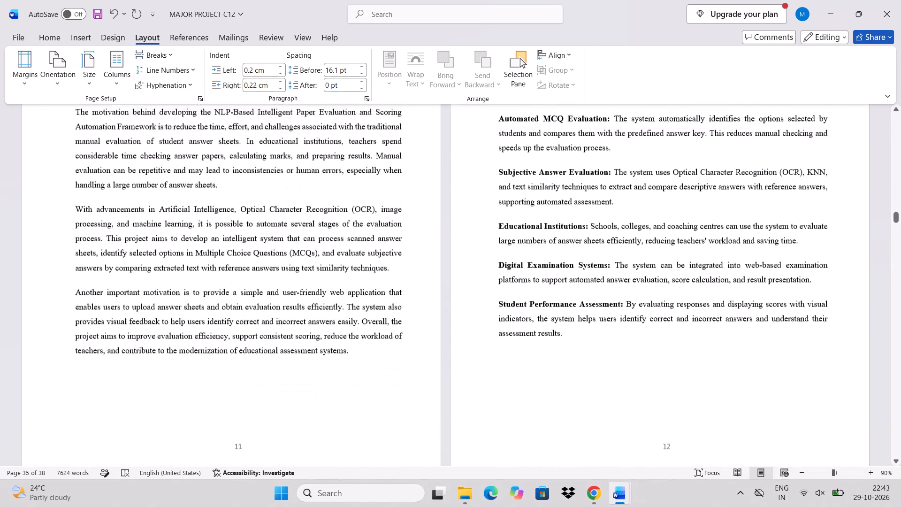
scroll(649, 272, "up", 1)
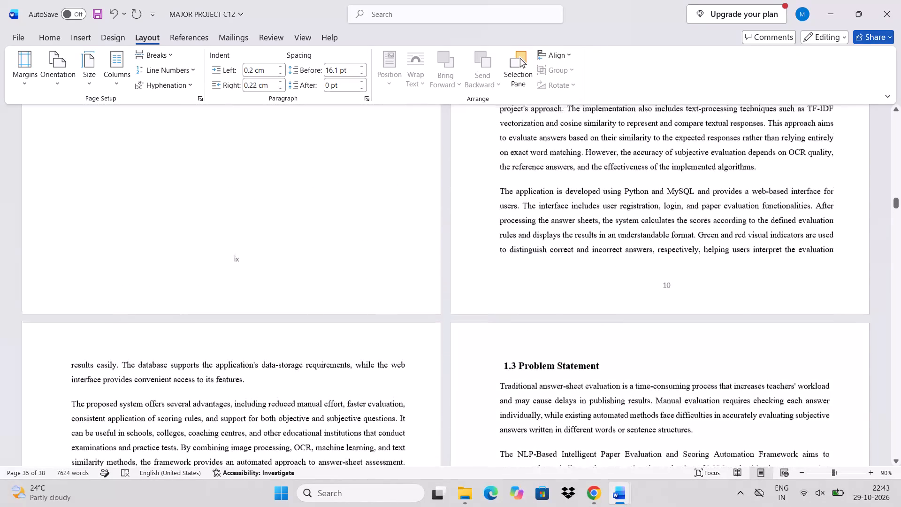
scroll(649, 272, "up", 9)
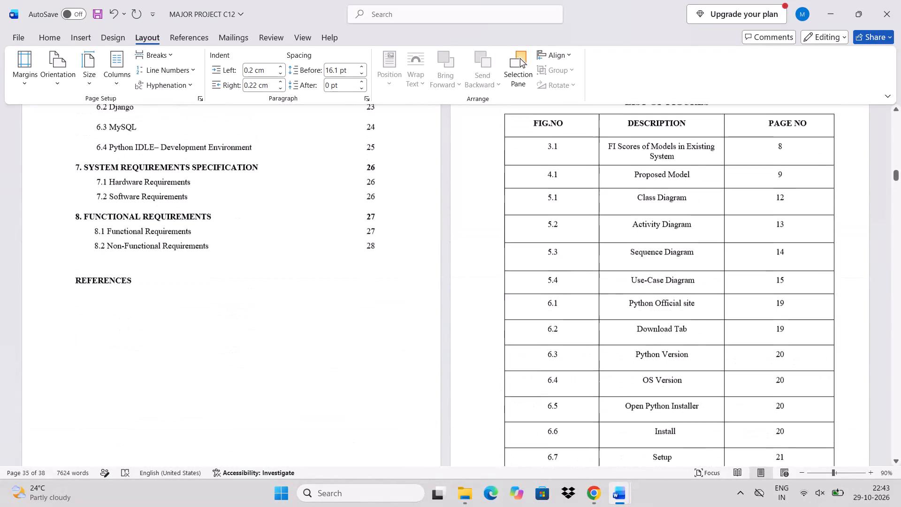
scroll(649, 272, "up", 2)
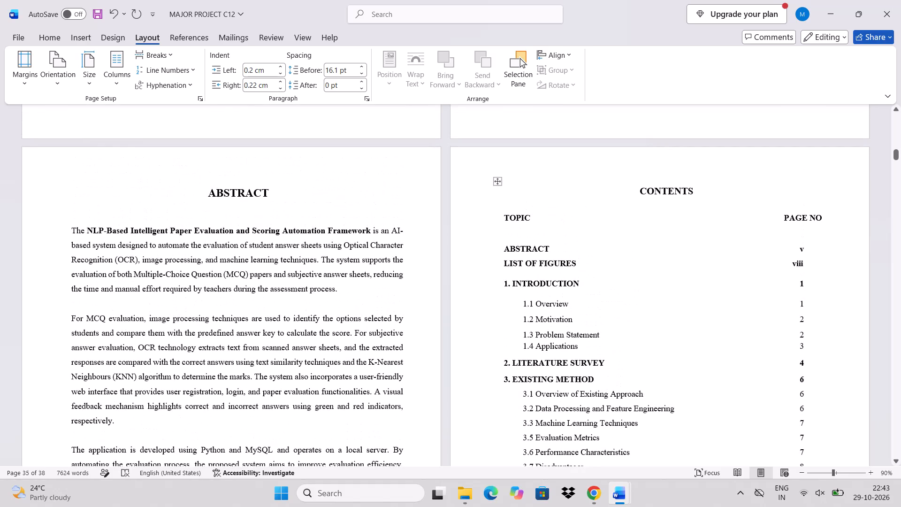
scroll(649, 272, "down", 13)
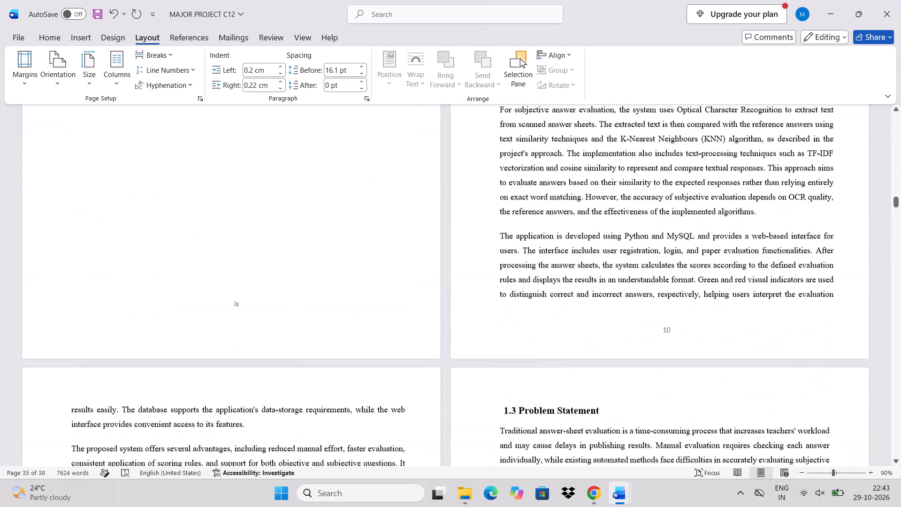
scroll(649, 272, "down", 1)
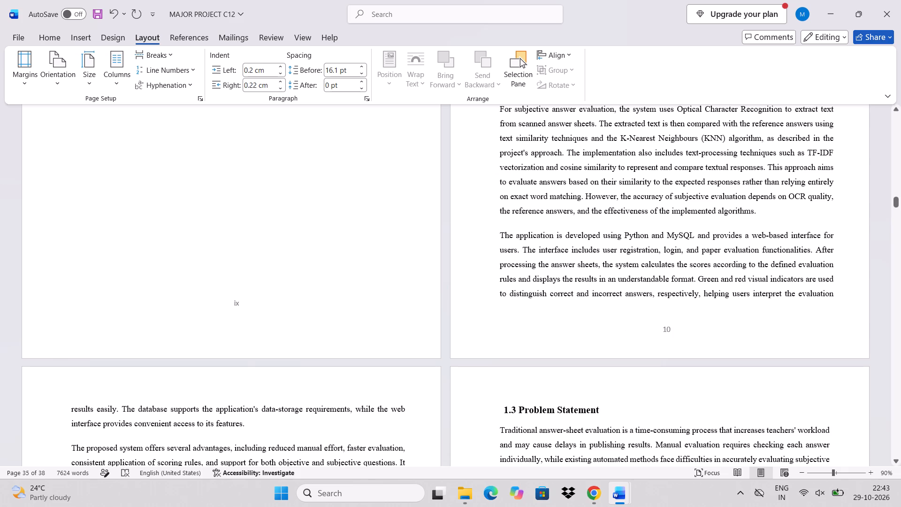
scroll(602, 319, "up", 1)
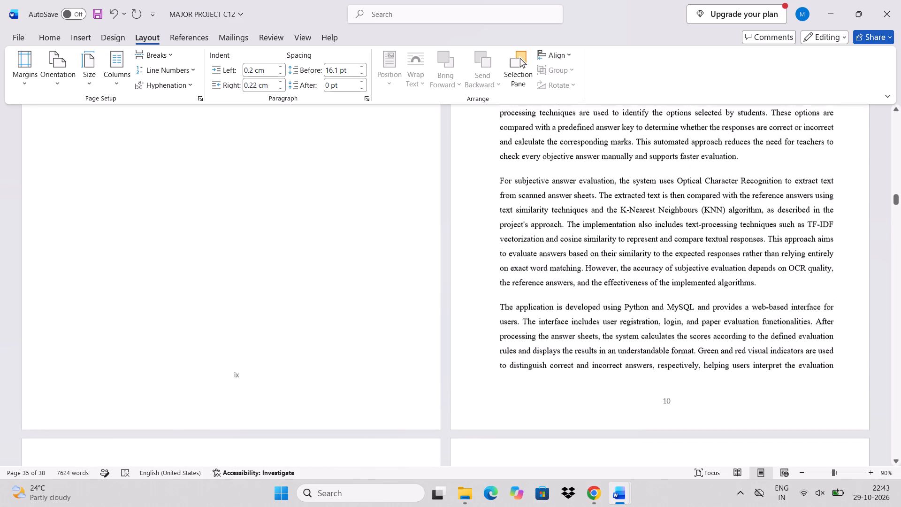
scroll(602, 319, "up", 3)
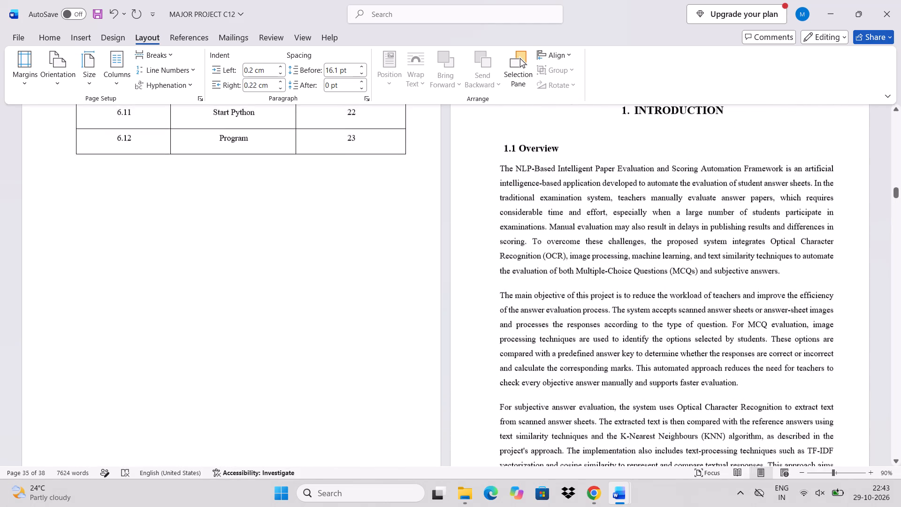
scroll(602, 319, "up", 2)
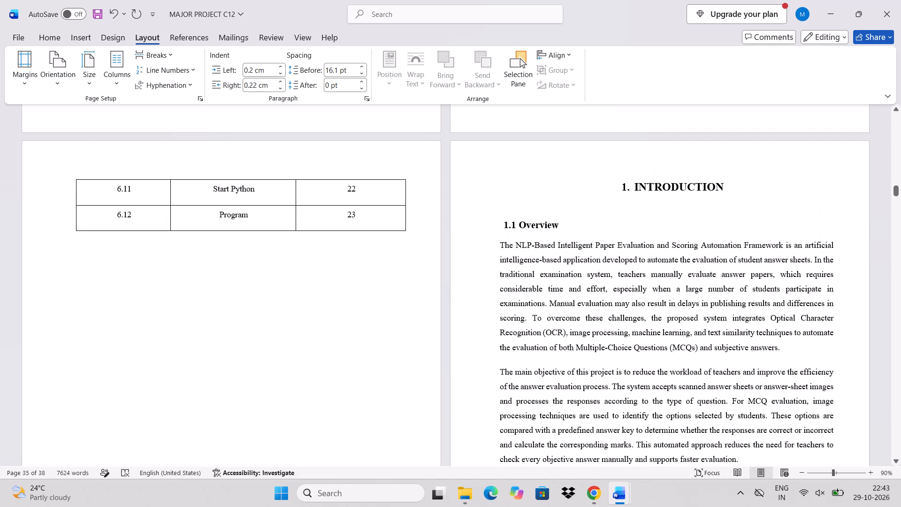
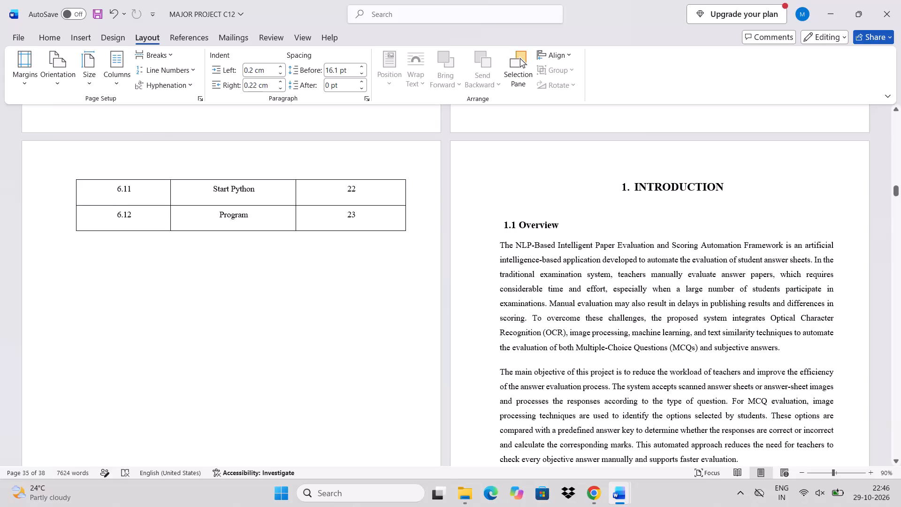
Place the cursor in the last paragraph on the Introduction chapter's first page, just above its footer page number.
scroll(702, 315, "down", 3)
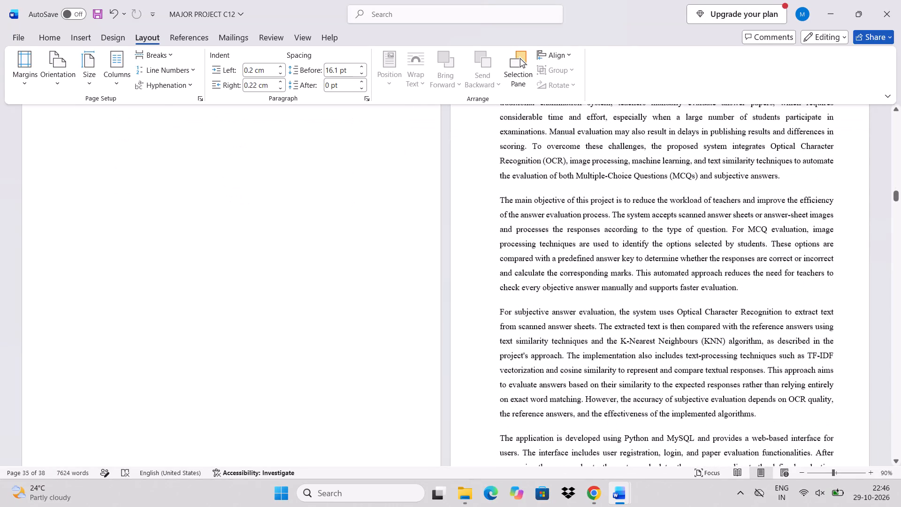
scroll(702, 315, "down", 2)
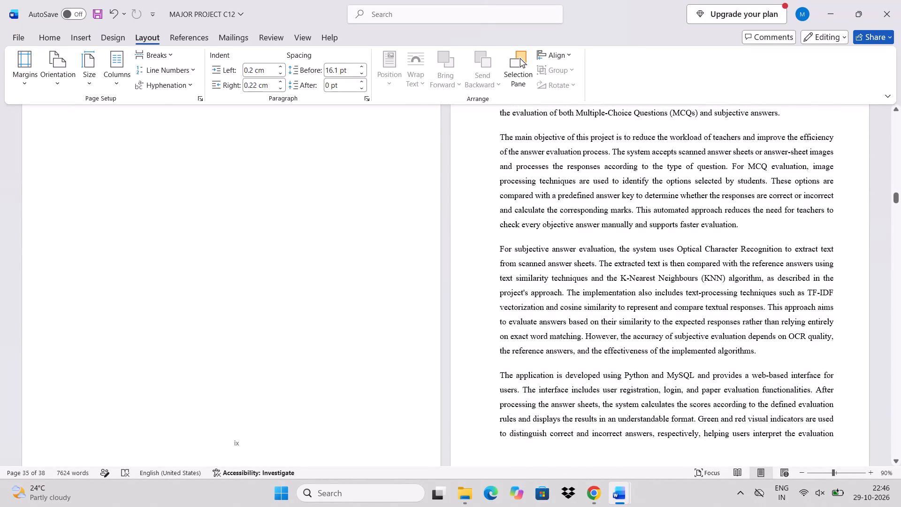
scroll(702, 315, "down", 2)
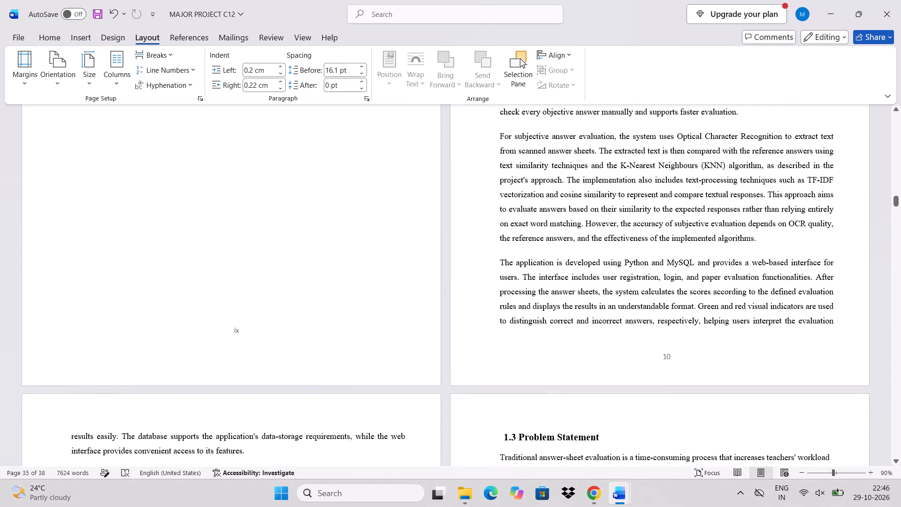
left_click(680, 316)
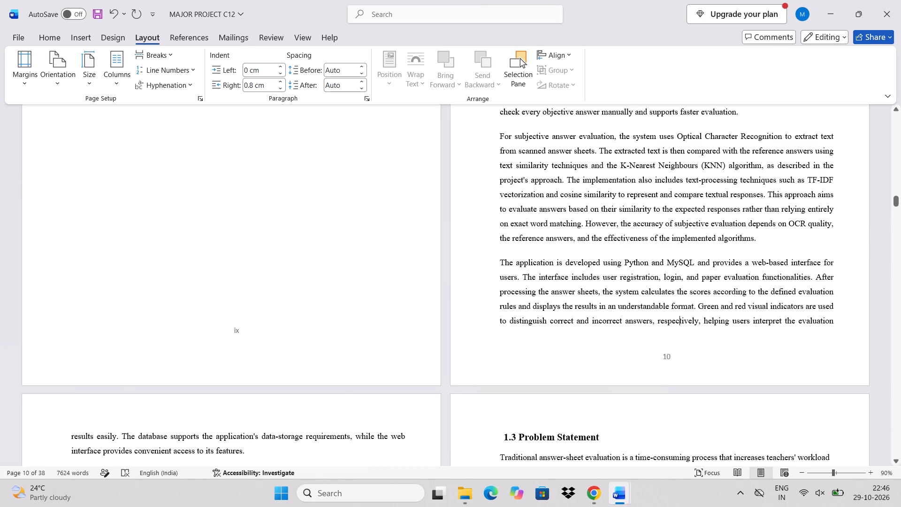
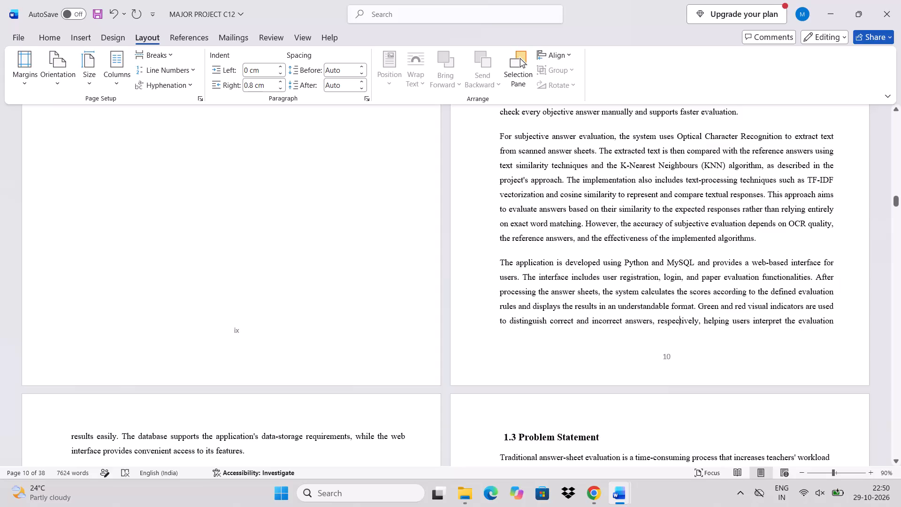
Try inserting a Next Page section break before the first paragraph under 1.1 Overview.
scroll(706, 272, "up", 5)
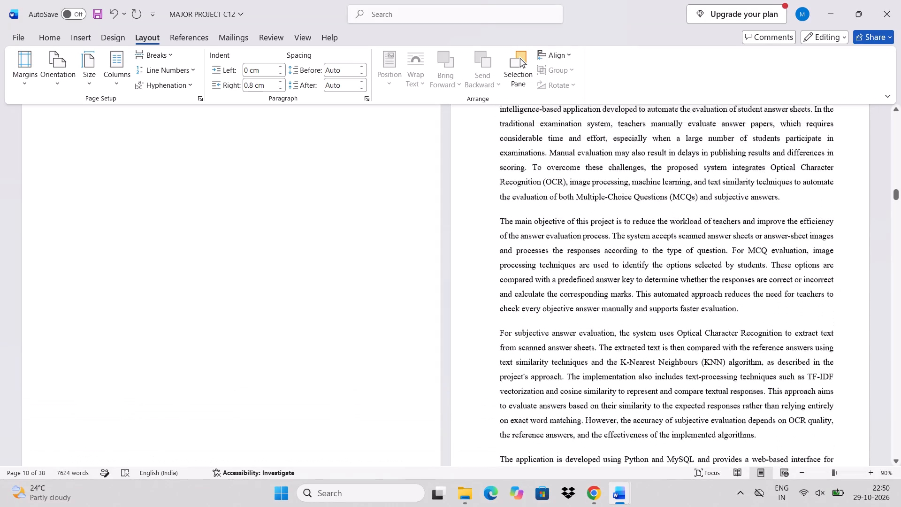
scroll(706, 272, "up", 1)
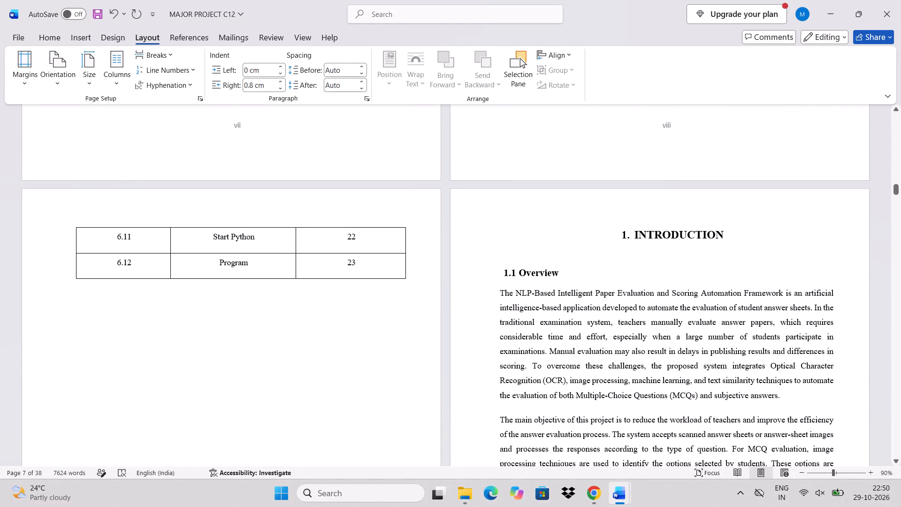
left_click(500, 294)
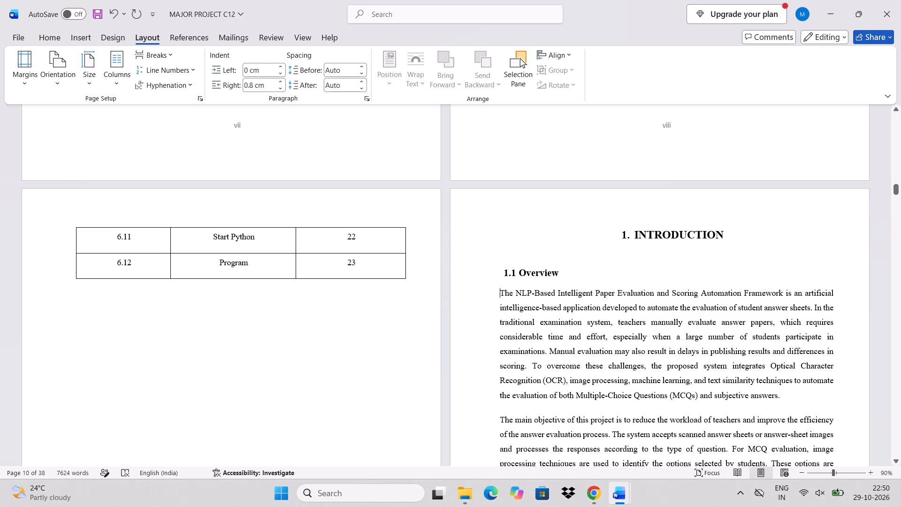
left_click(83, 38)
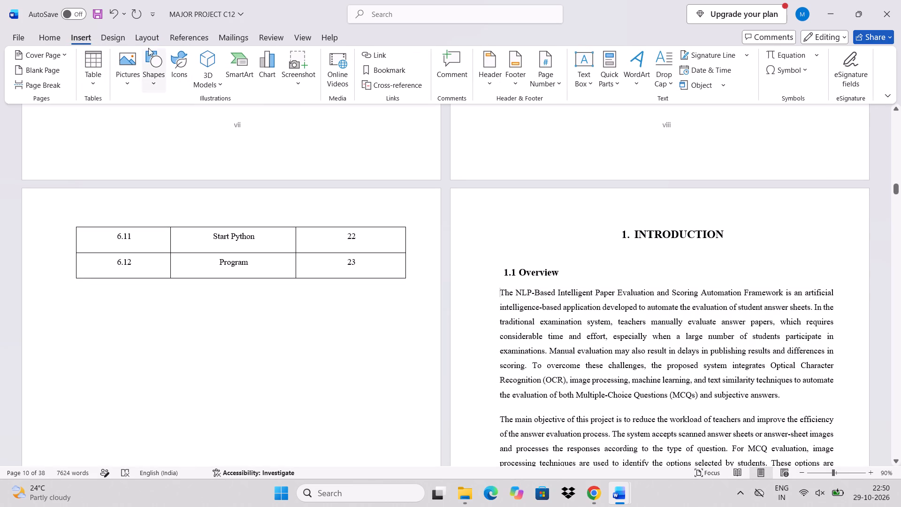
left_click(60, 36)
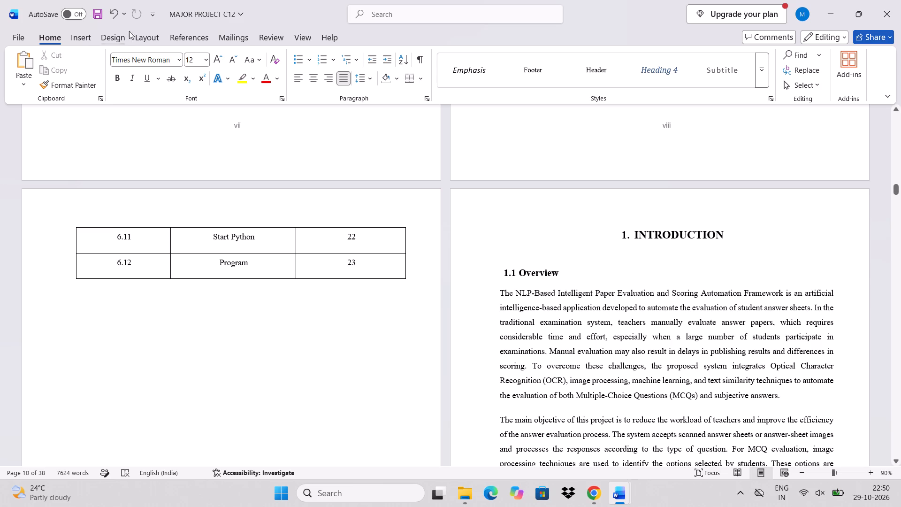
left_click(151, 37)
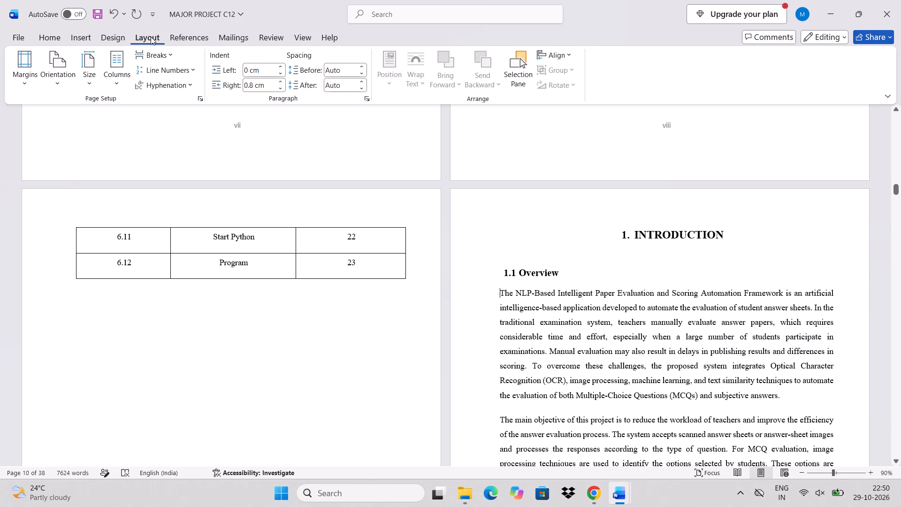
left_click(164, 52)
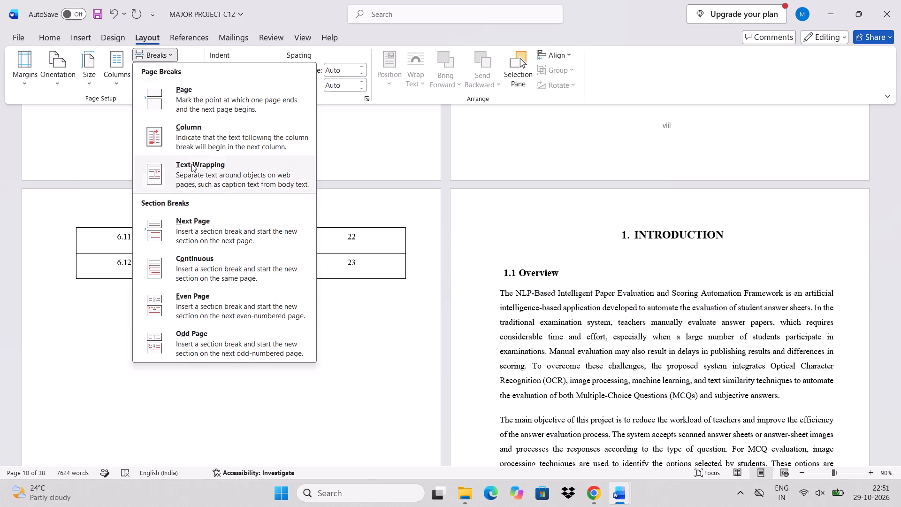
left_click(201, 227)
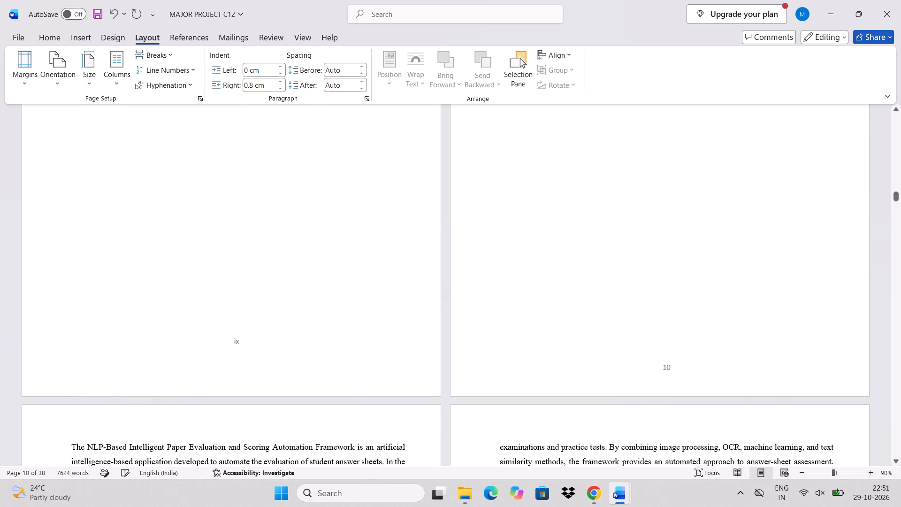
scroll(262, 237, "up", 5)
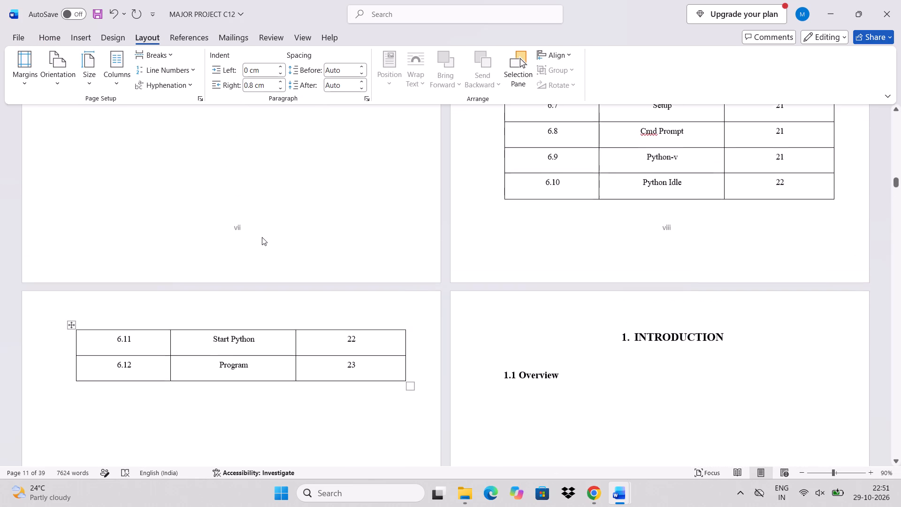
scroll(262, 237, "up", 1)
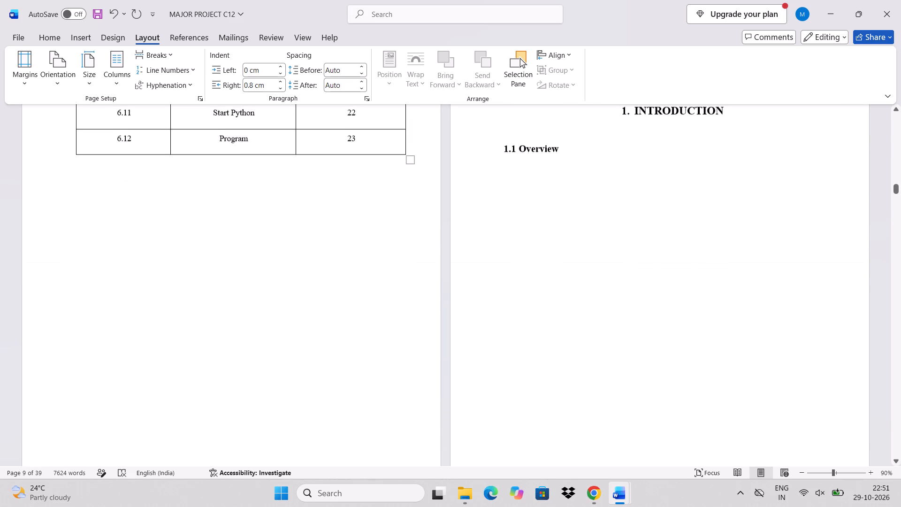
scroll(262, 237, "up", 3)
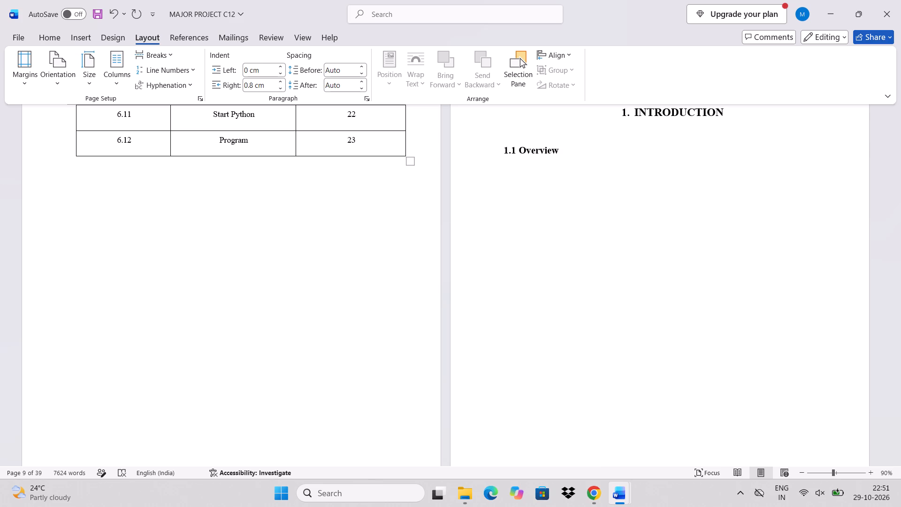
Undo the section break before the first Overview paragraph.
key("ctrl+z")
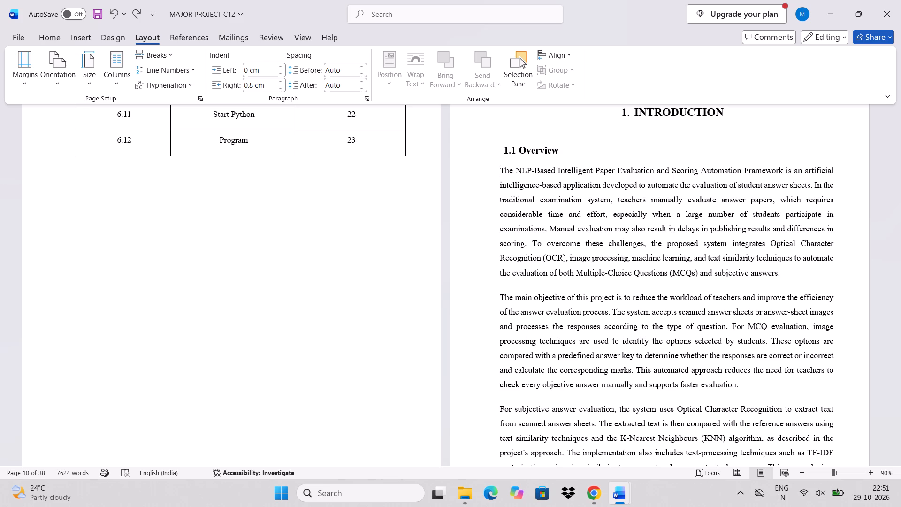
Insert a Plain Number 2 page number at the bottom of the pages in the Introduction's section.
left_click(80, 34)
left_click(543, 88)
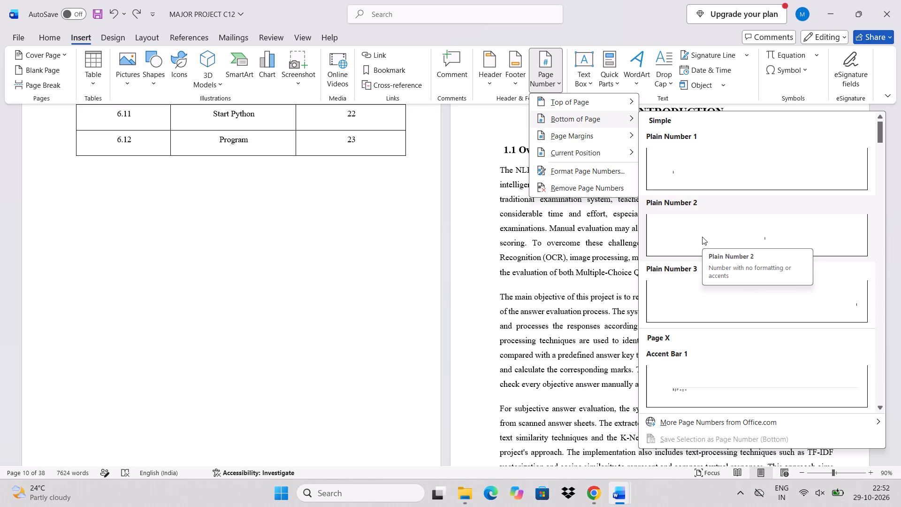
left_click(702, 237)
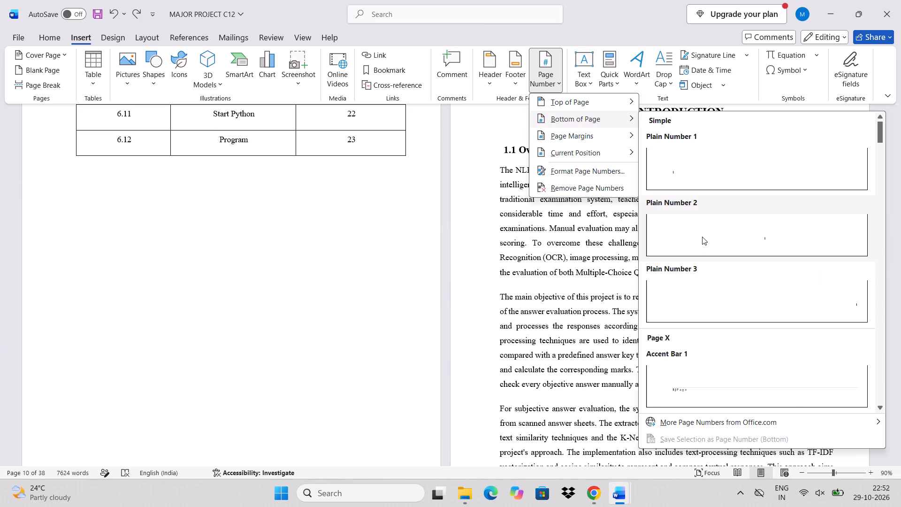
scroll(641, 289, "up", 1)
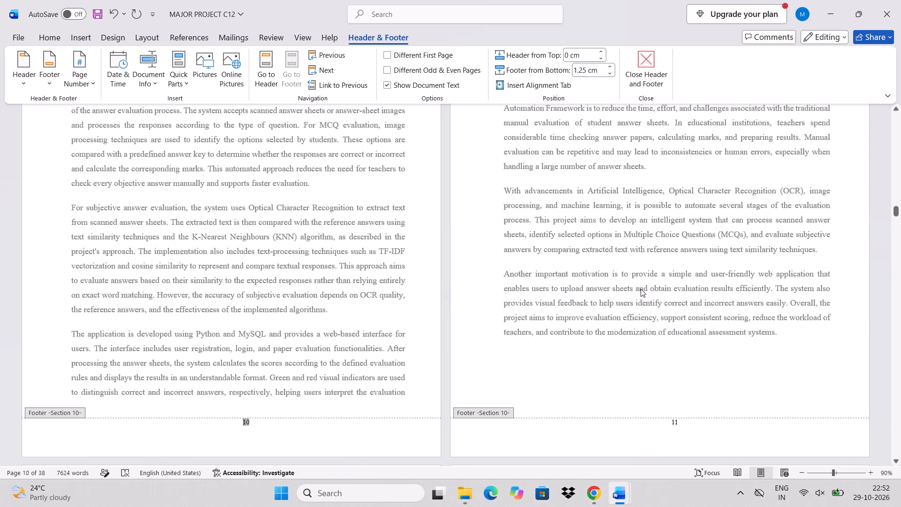
scroll(641, 289, "up", 2)
scroll(641, 289, "down", 2)
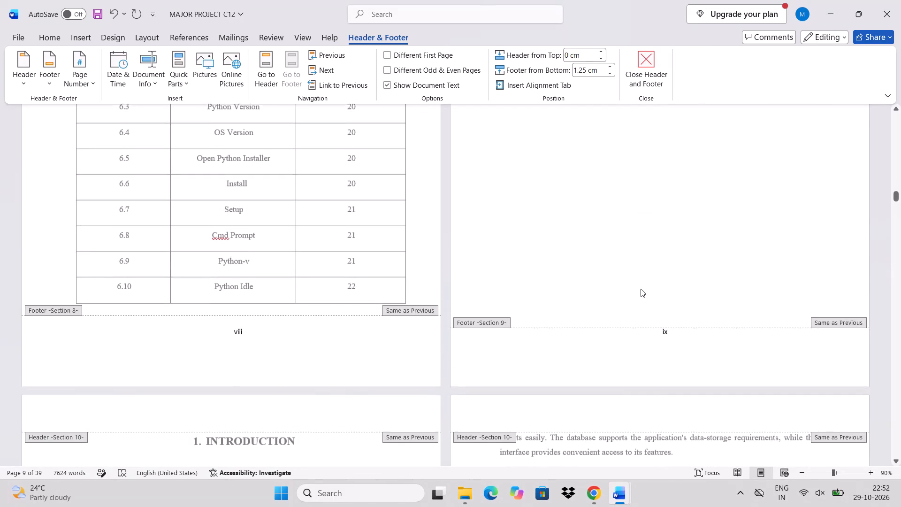
scroll(641, 289, "down", 2)
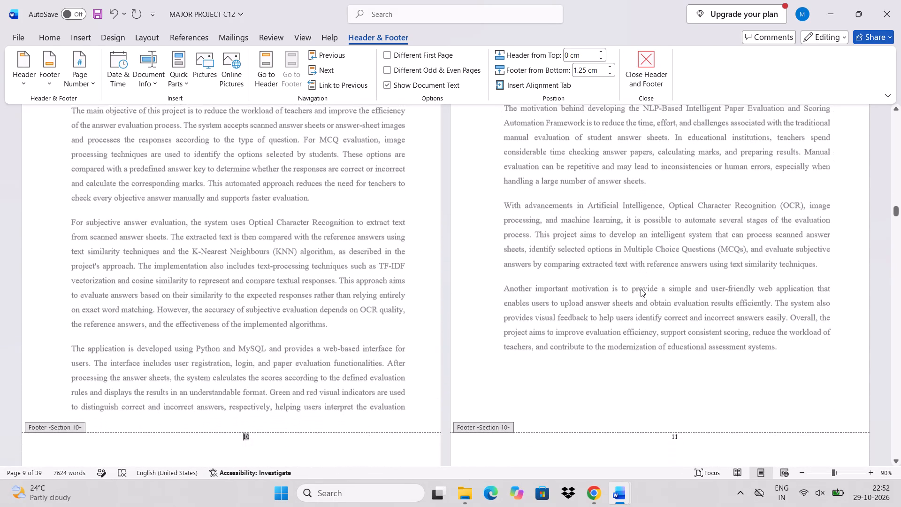
scroll(641, 289, "down", 1)
Set the Introduction section's footer page numbering to start at 1, and return to the body text.
left_click(287, 422)
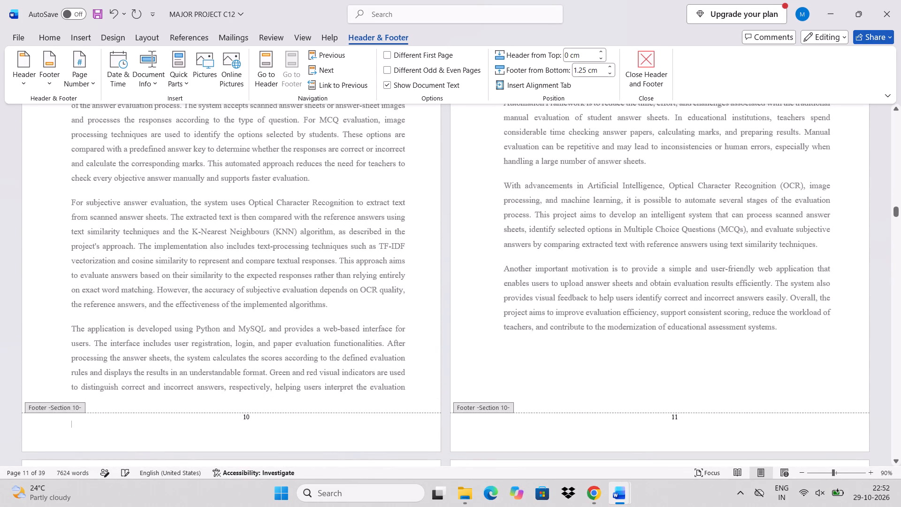
left_click(246, 418)
left_click(347, 87)
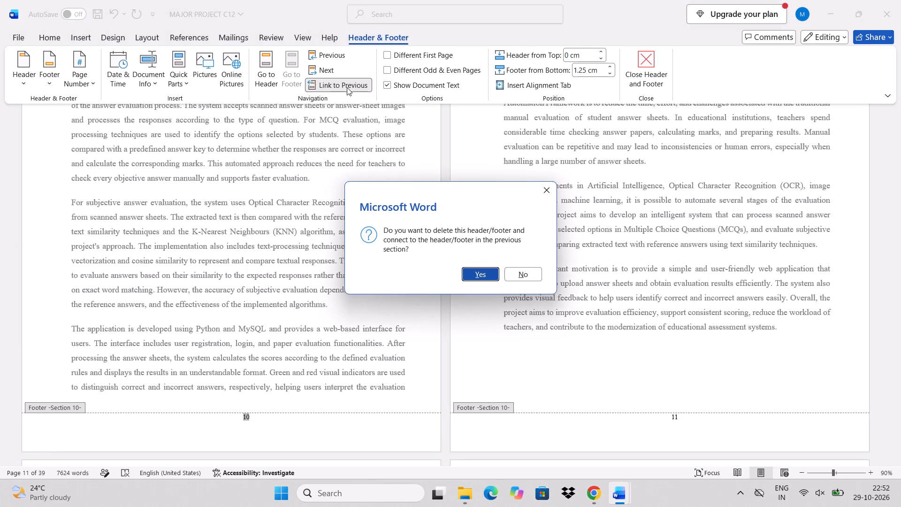
left_click(545, 192)
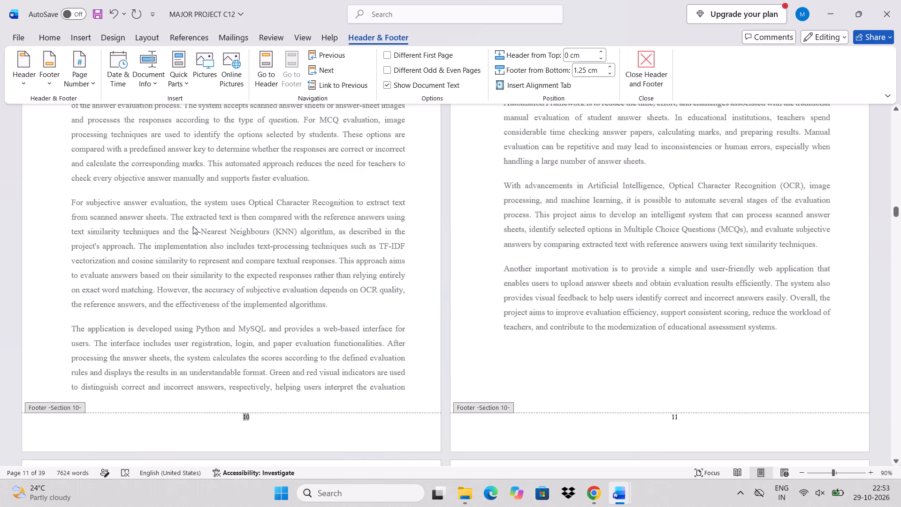
left_click(88, 78)
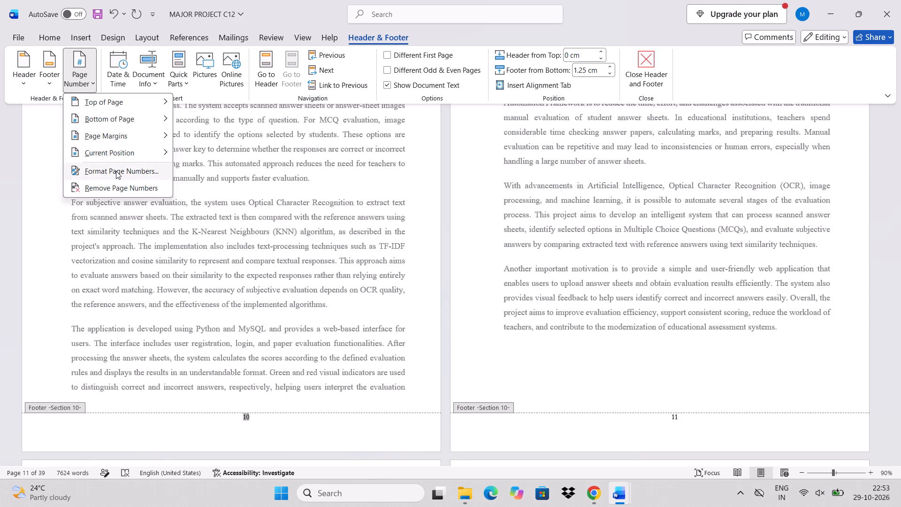
left_click(116, 171)
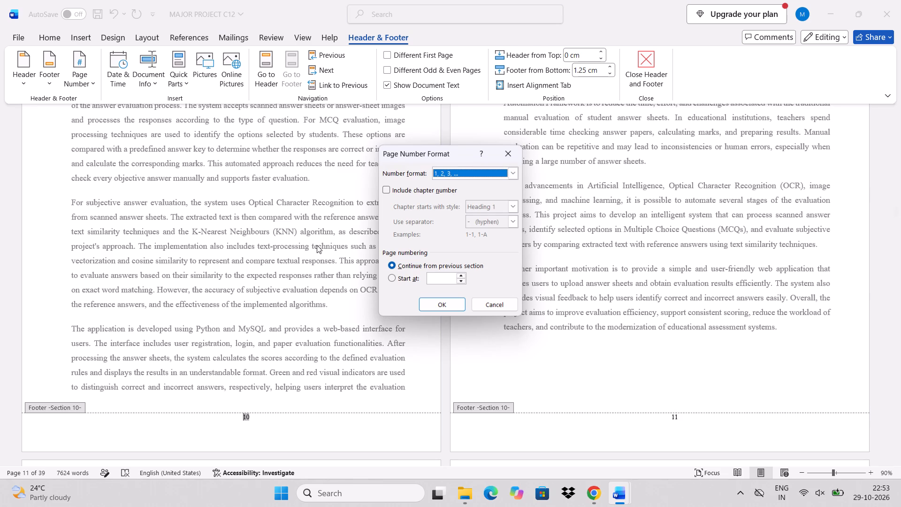
left_click(436, 279)
key("1")
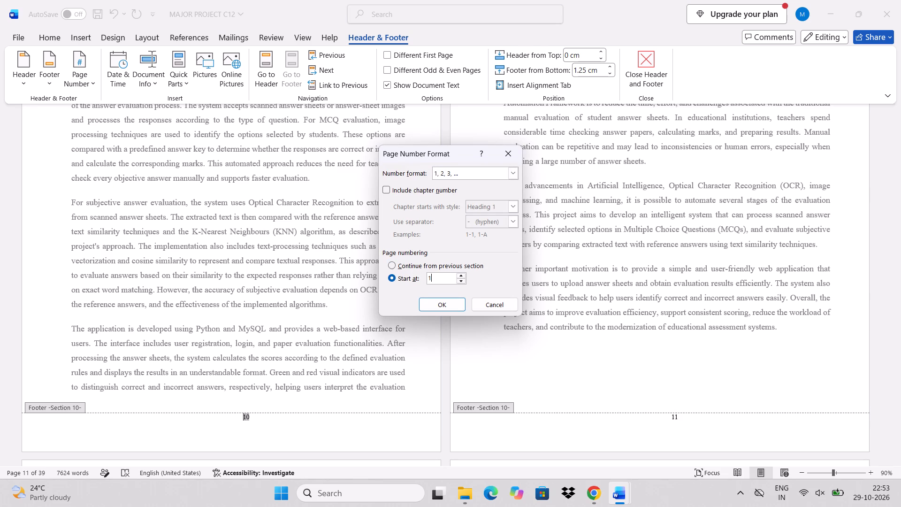
left_click(436, 310)
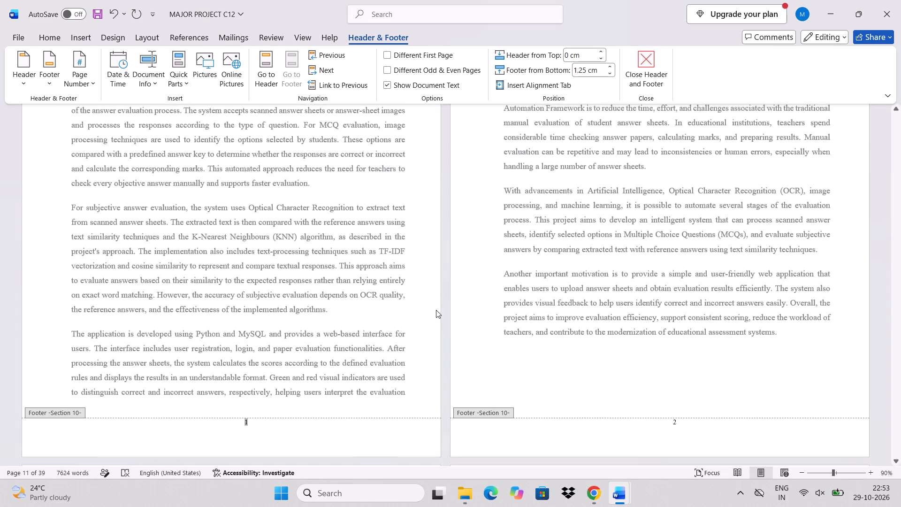
left_click(476, 339)
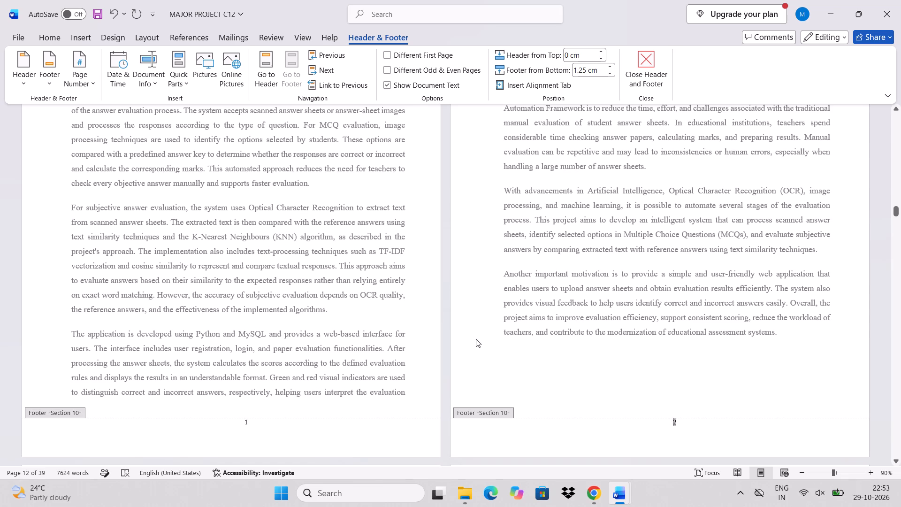
double_click(476, 339)
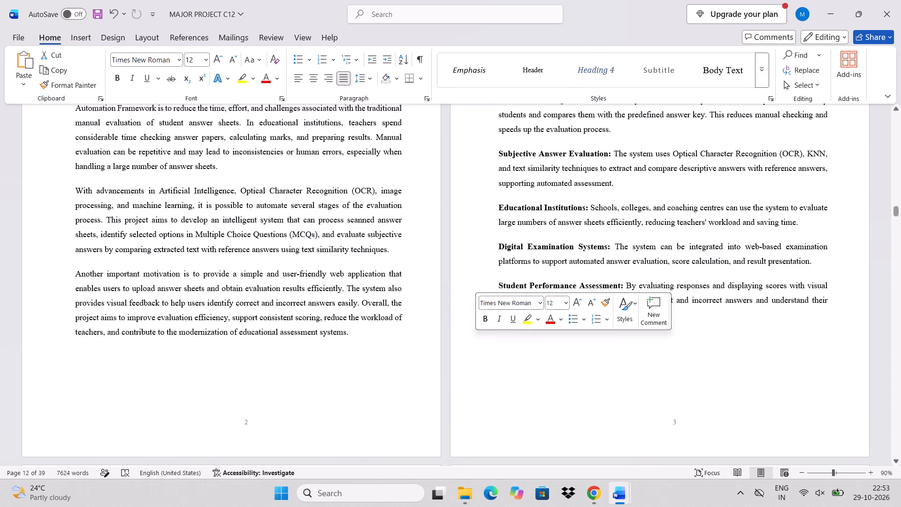
Review the footer page numbers and page flow from the list of figures through the Existing Method chapter.
scroll(481, 216, "up", 5)
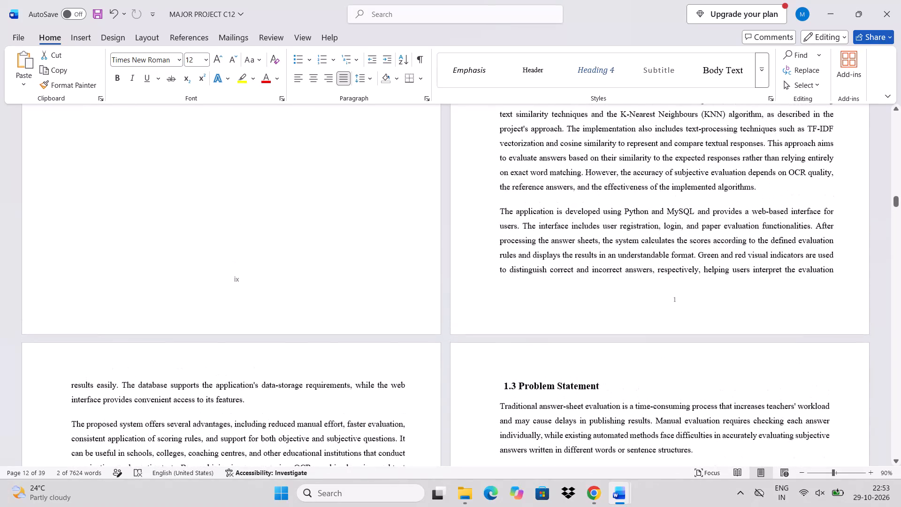
scroll(481, 216, "up", 5)
scroll(481, 216, "down", 2)
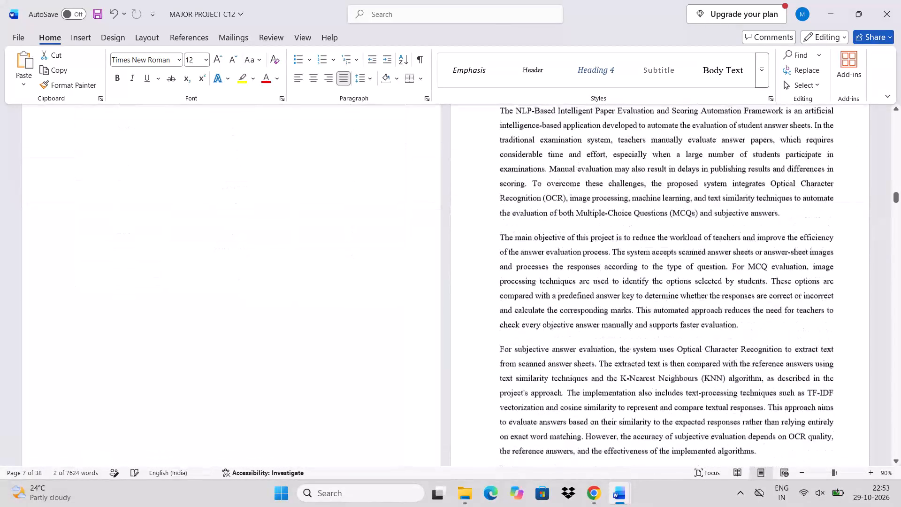
scroll(481, 216, "down", 9)
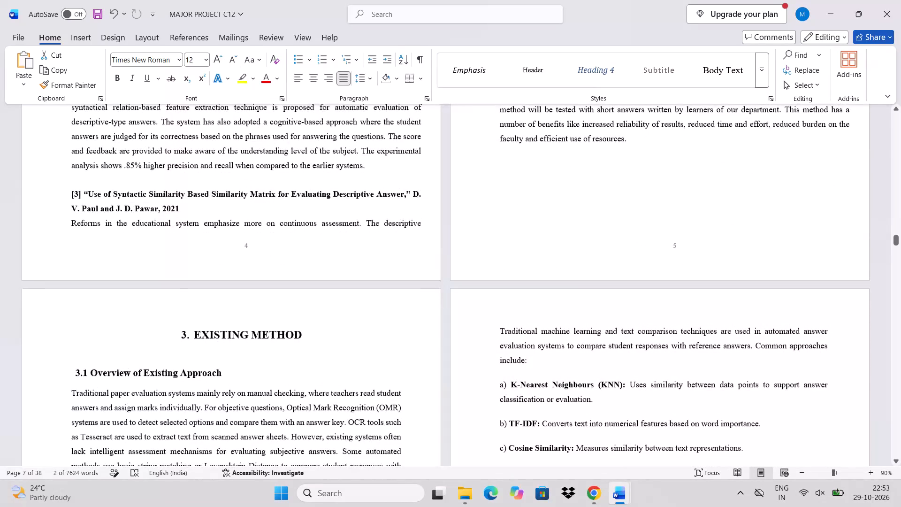
right_click(524, 247)
left_click(489, 207)
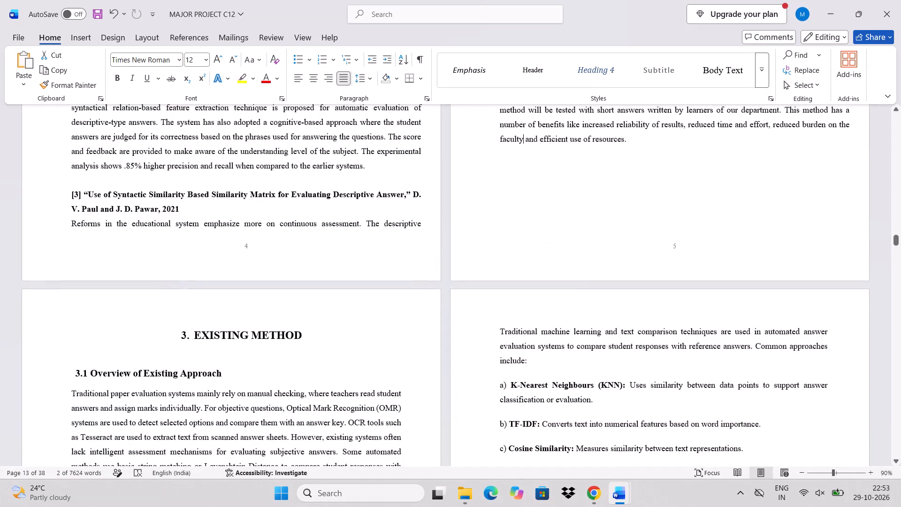
scroll(489, 207, "up", 3)
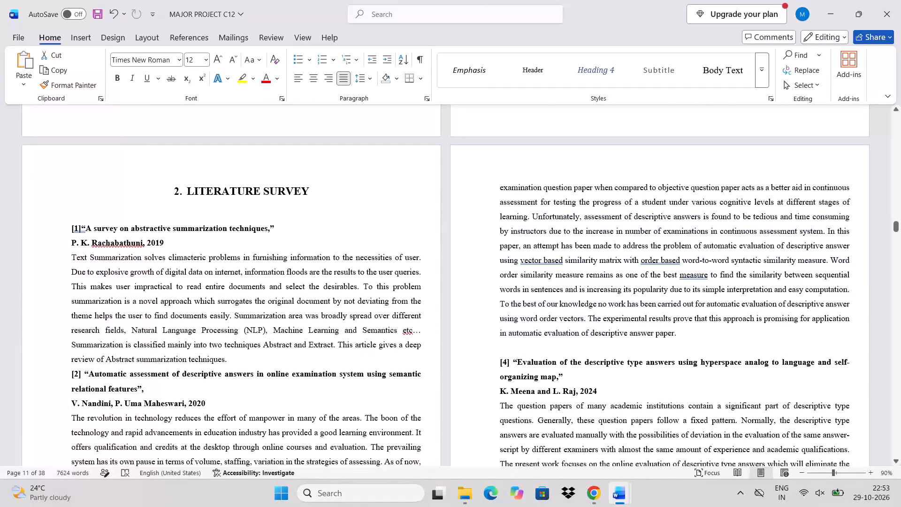
scroll(489, 207, "up", 7)
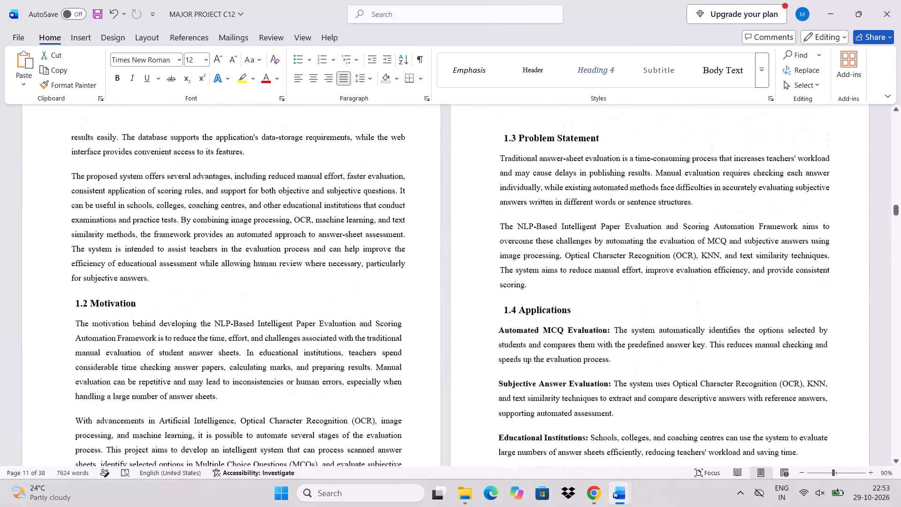
scroll(489, 207, "up", 3)
scroll(489, 207, "down", 2)
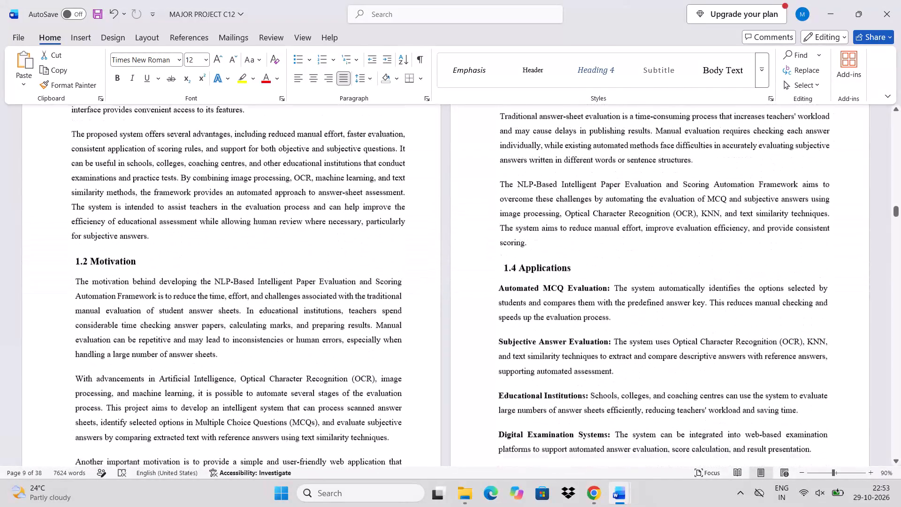
Set the indents of all the Literature Survey entries, [1] to [4], to 0.2 cm left and 0.97 cm right.
scroll(489, 207, "down", 6)
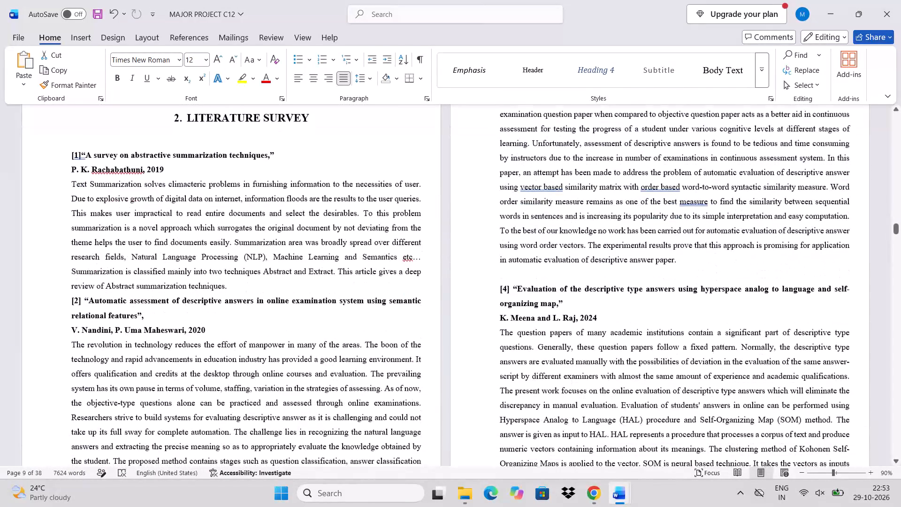
left_click_drag(67, 153, 100, 257)
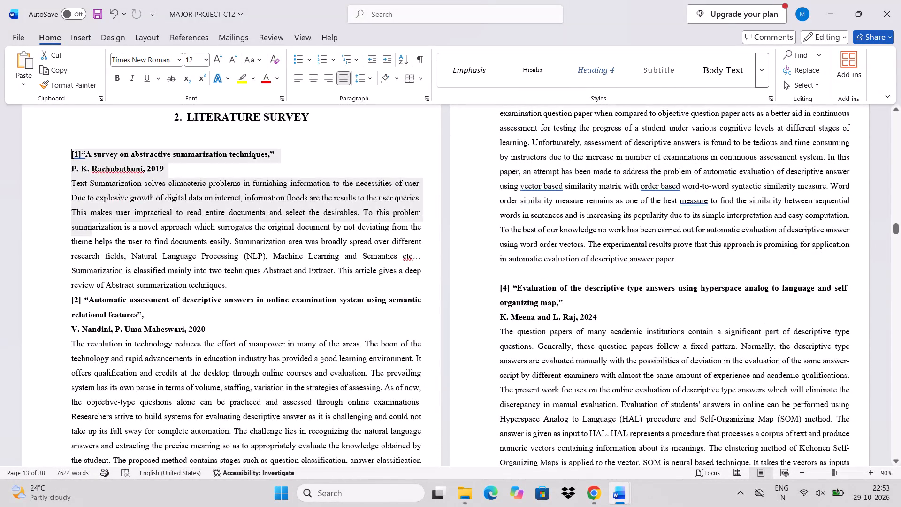
left_click_drag(100, 257, 435, 177)
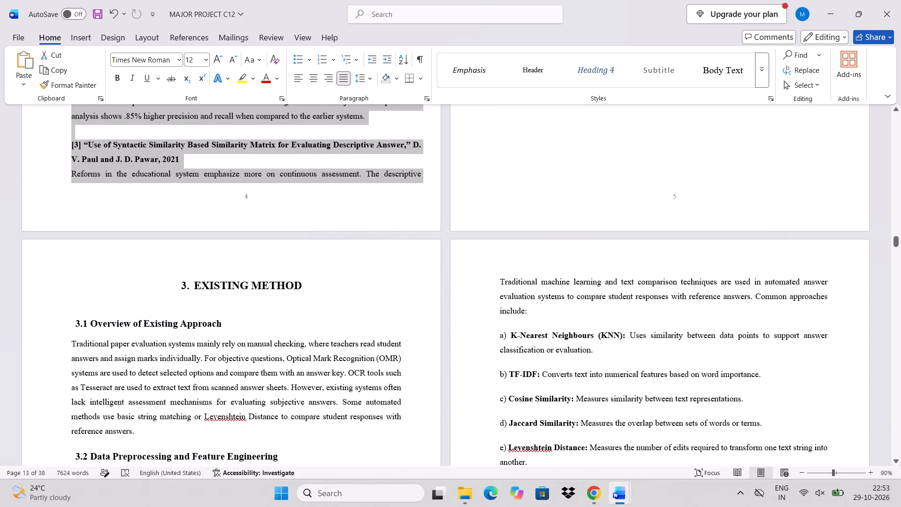
left_click_drag(435, 177, 625, 110)
left_click_drag(625, 110, 672, 154)
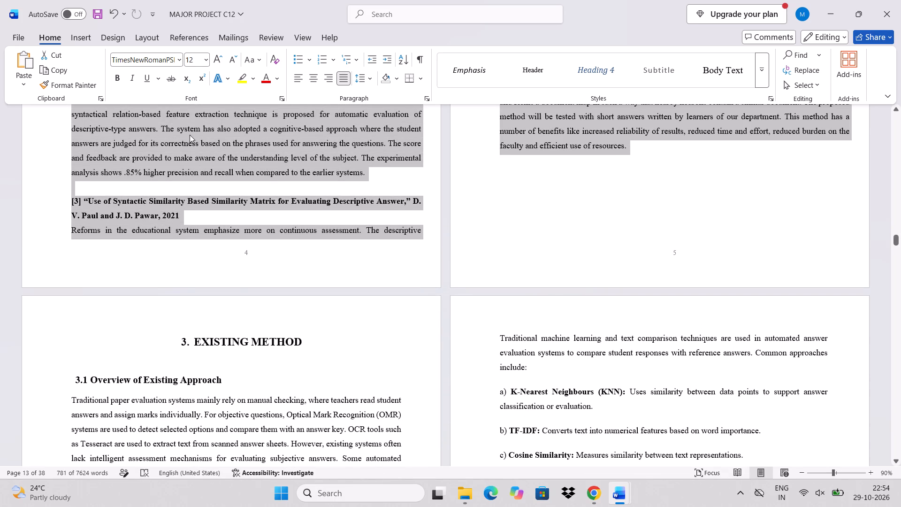
left_click(144, 38)
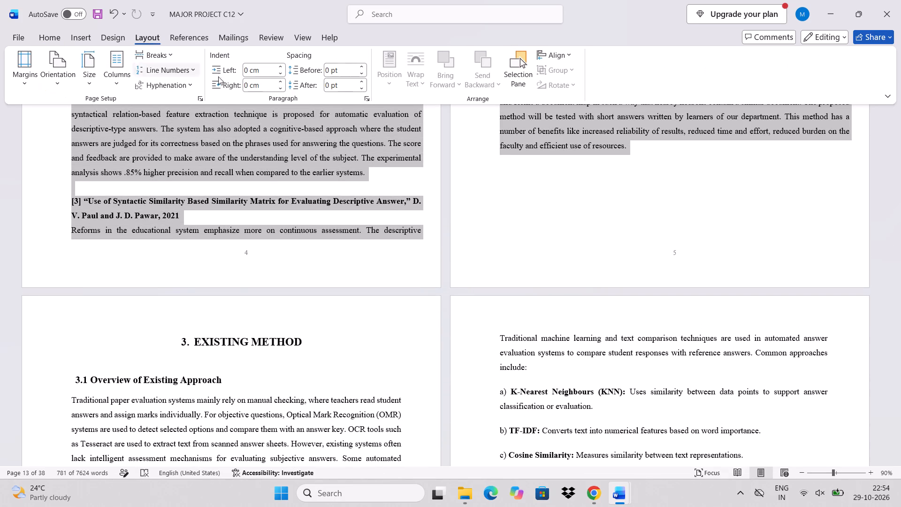
left_click(266, 67)
type("0.2")
key("Return")
left_click(269, 85)
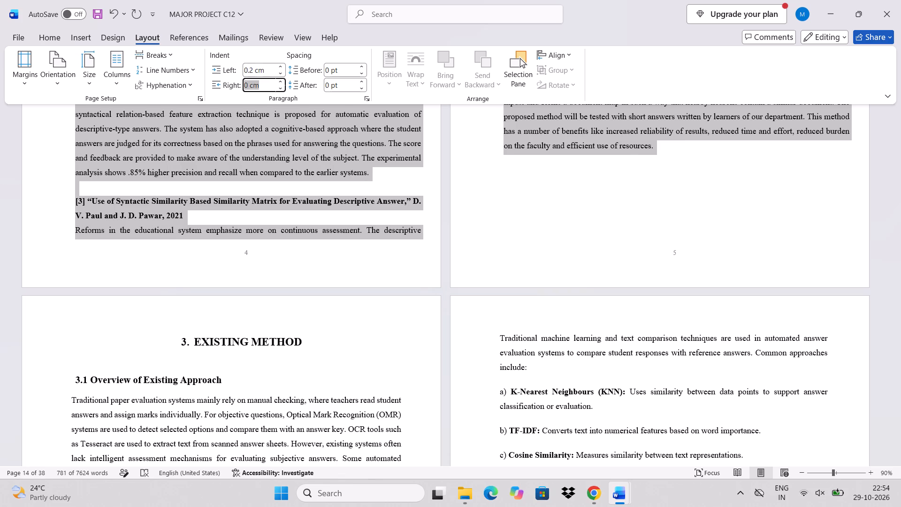
type("0.87")
key("BackSpace")
key("BackSpace")
type("97")
key("Return")
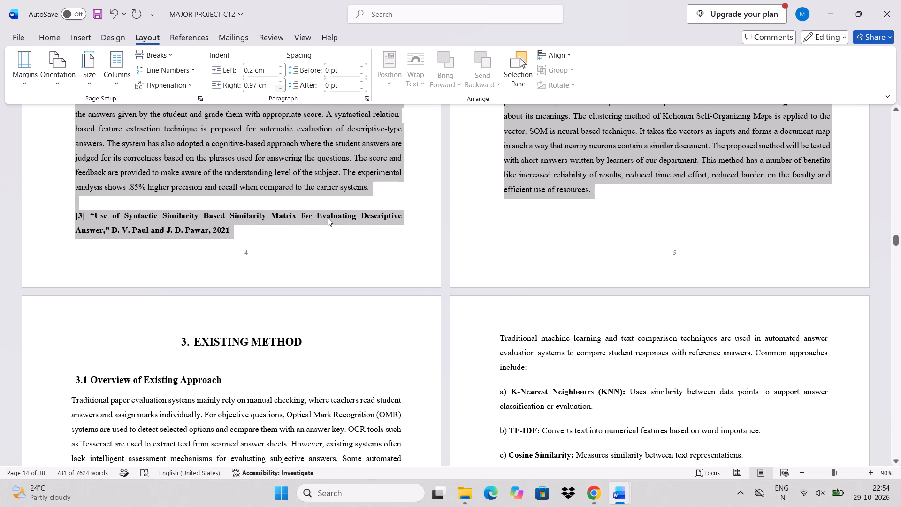
Adjust the blank lines before Literature Survey entry [3] so that its title starts on the following page.
left_click(326, 235)
left_click(237, 200)
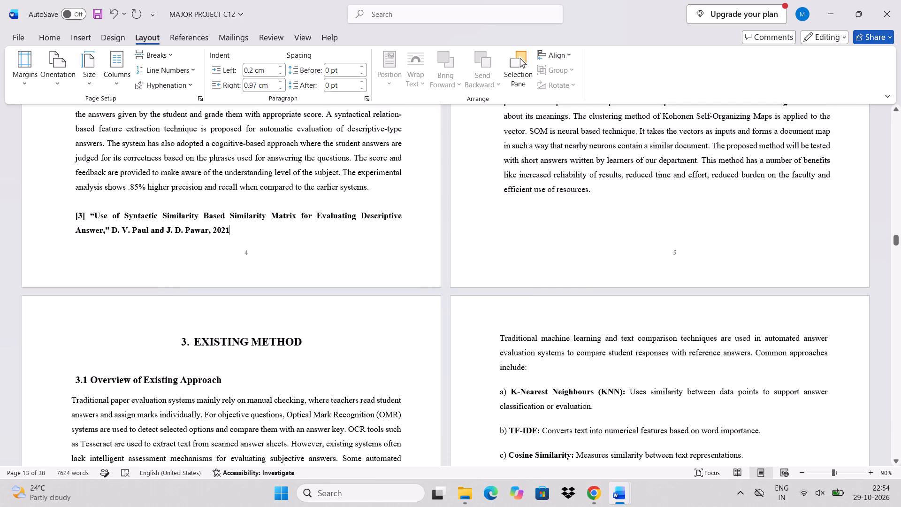
key("BackSpace")
key("BackSpace")
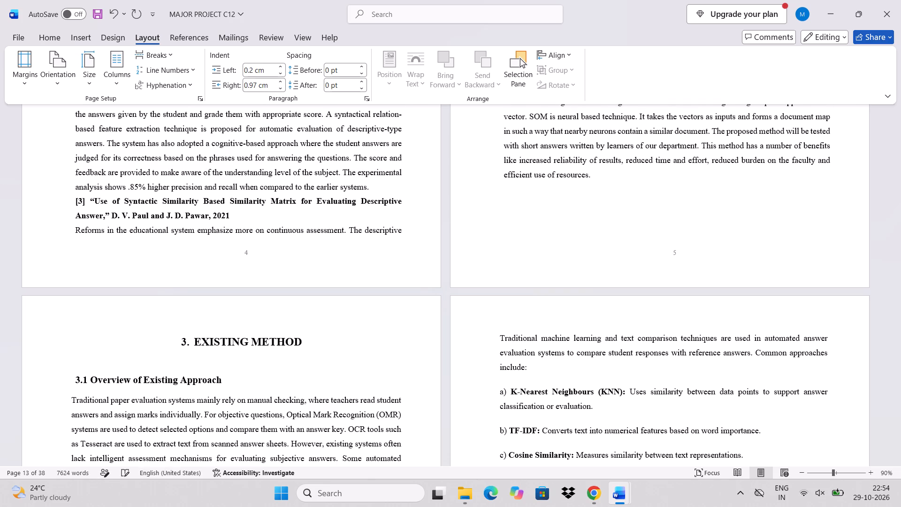
key("Return")
key("Return")
key("Return")
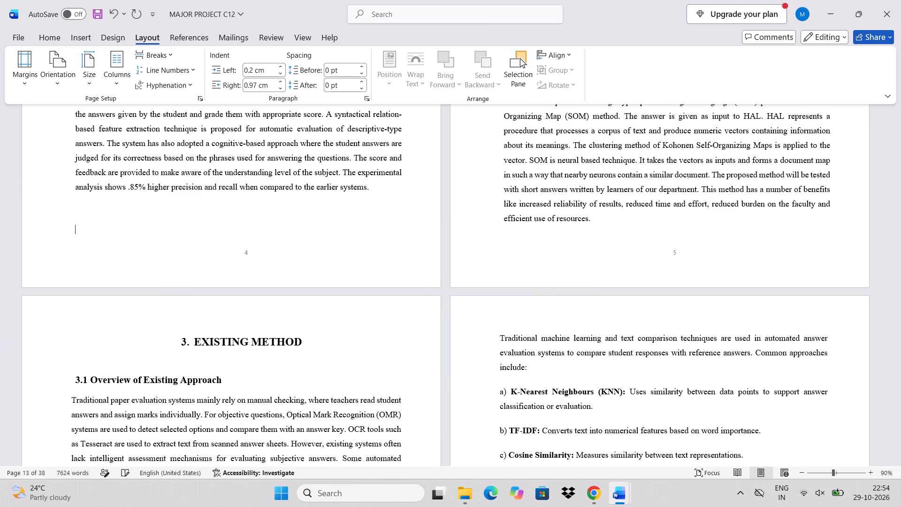
Remove the empty paragraph above the 3.3 Machine Learning Techniques heading in the Existing Method chapter.
scroll(291, 201, "up", 1)
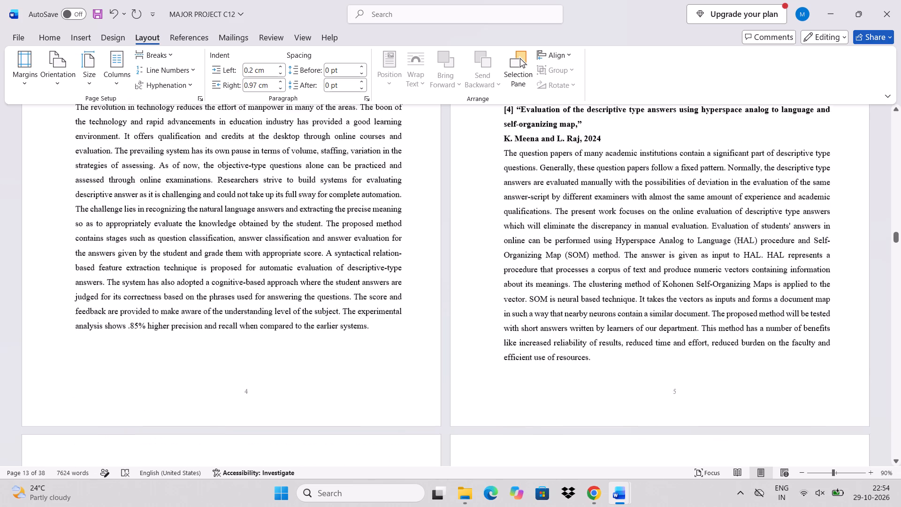
scroll(291, 201, "up", 1)
scroll(351, 216, "up", 3)
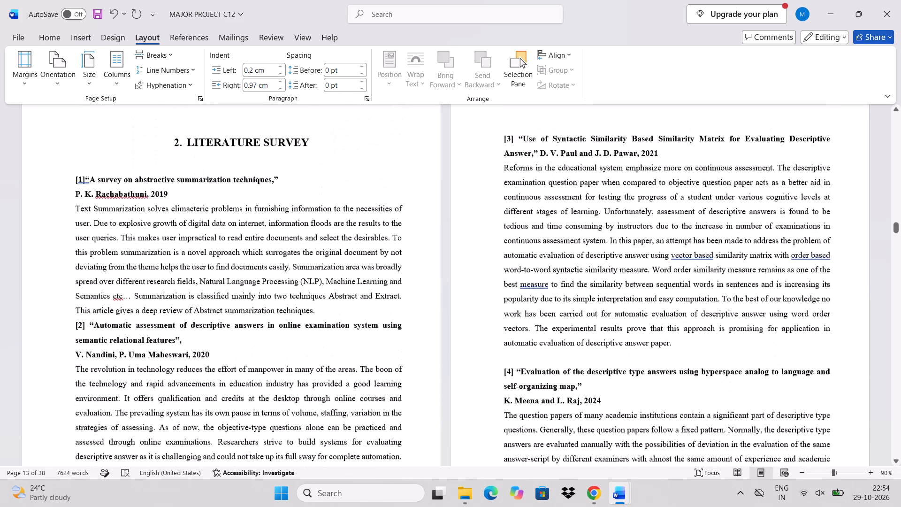
scroll(351, 216, "up", 1)
scroll(351, 216, "down", 4)
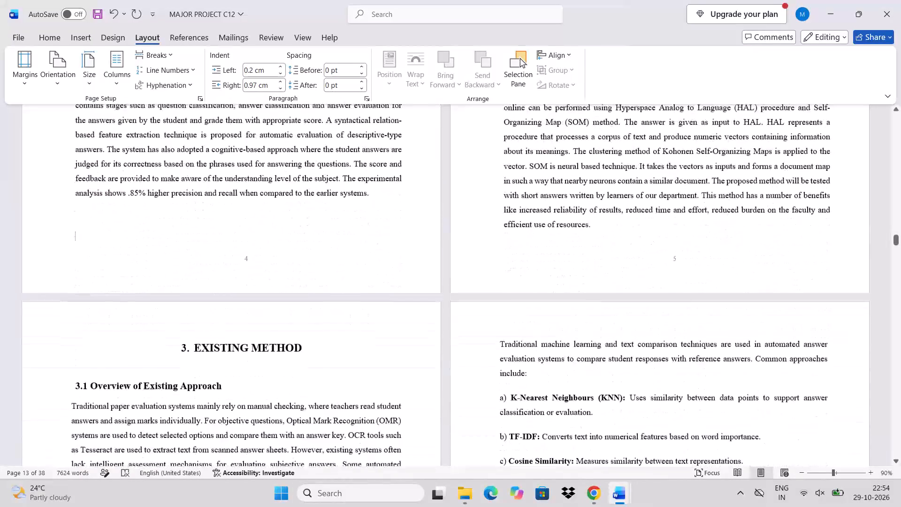
scroll(351, 216, "down", 5)
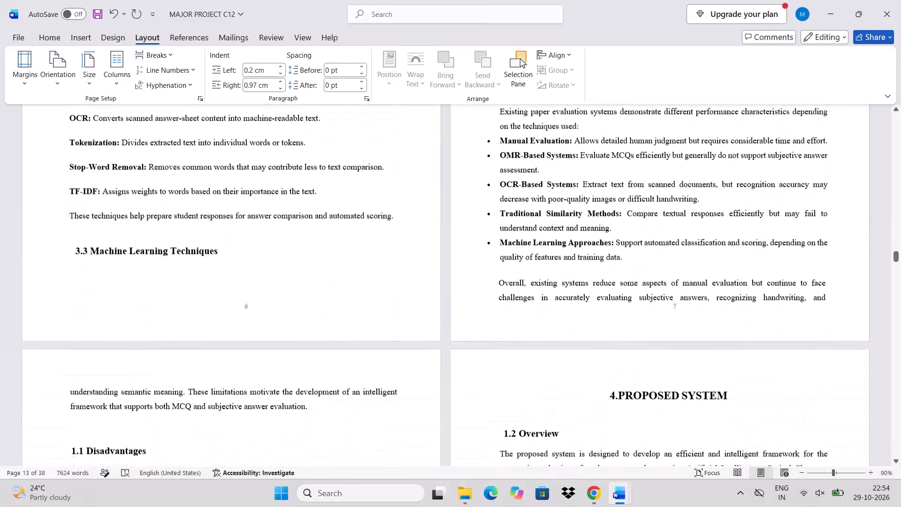
scroll(351, 216, "up", 2)
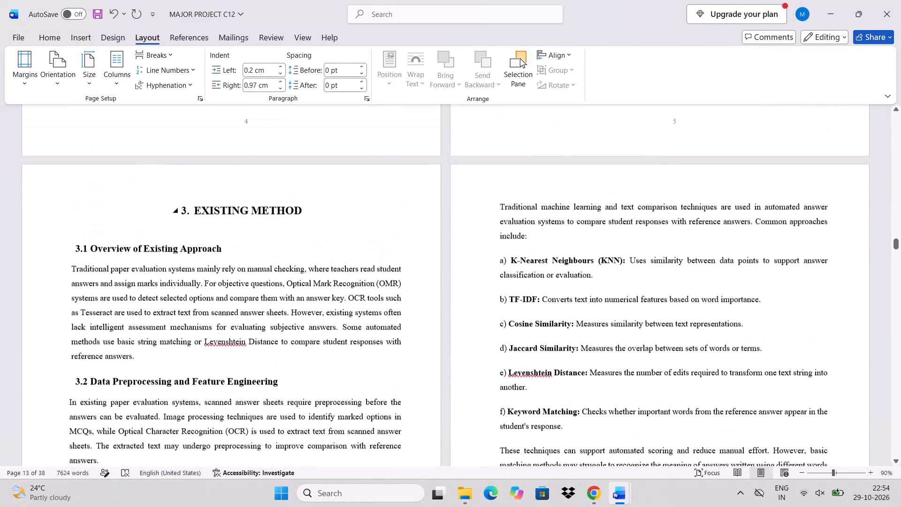
scroll(351, 216, "down", 2)
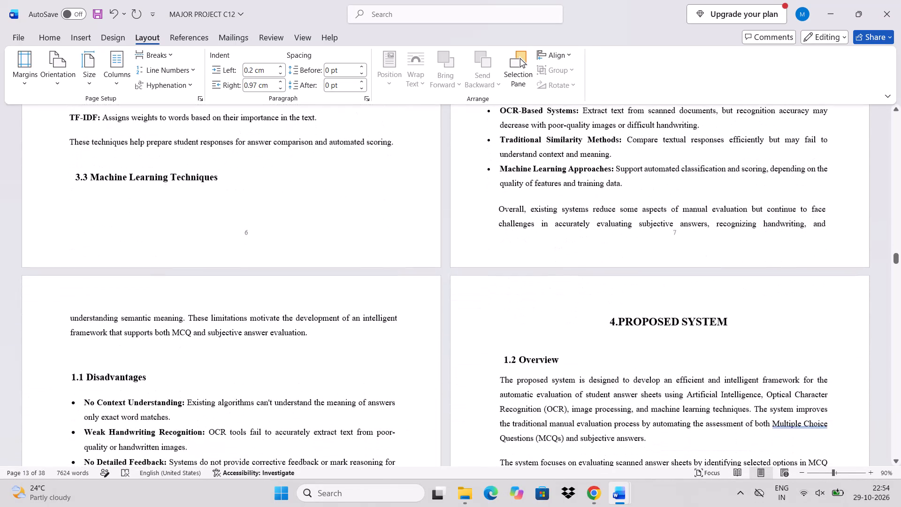
scroll(351, 216, "up", 1)
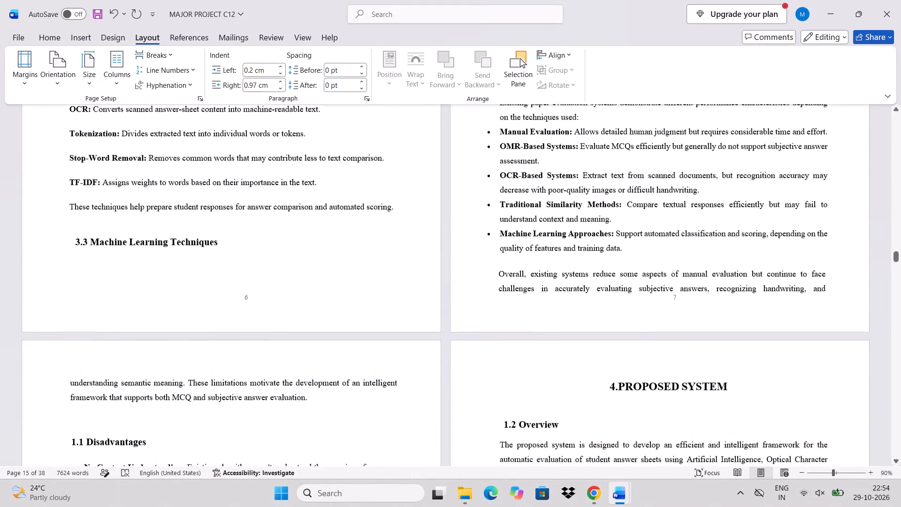
left_click(271, 236)
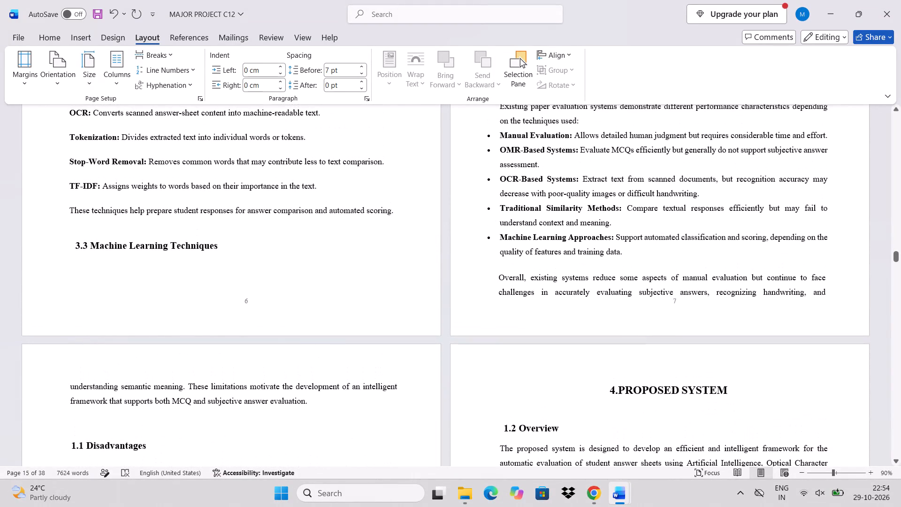
key("BackSpace")
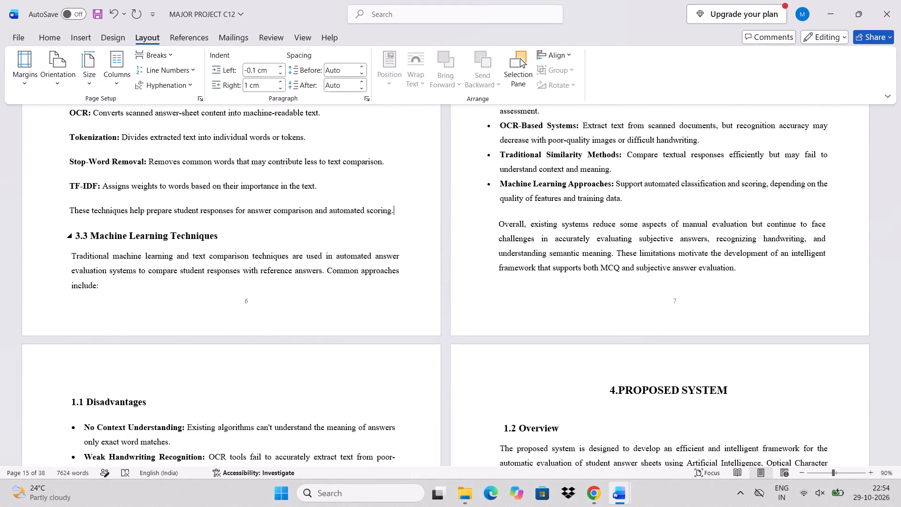
Increase the spacing before the two introductory paragraphs under the Key Features heading by one increment.
scroll(330, 301, "up", 1)
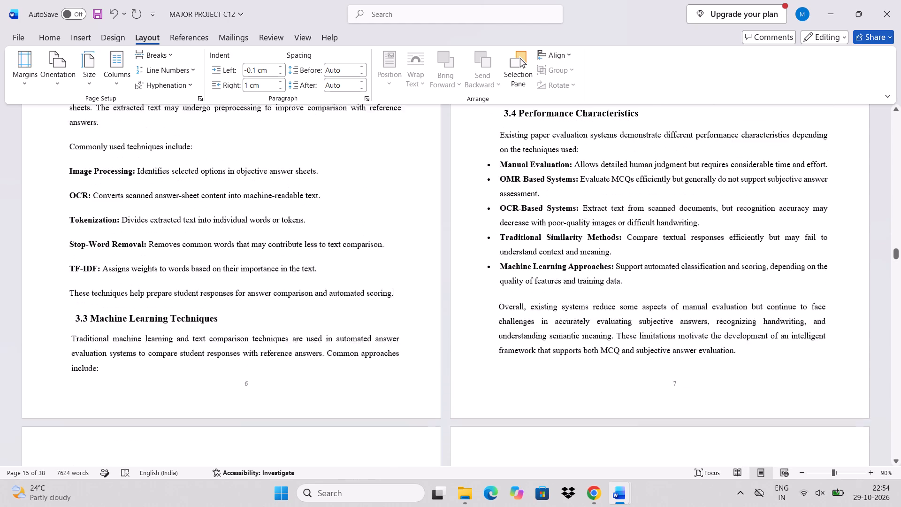
scroll(330, 301, "up", 2)
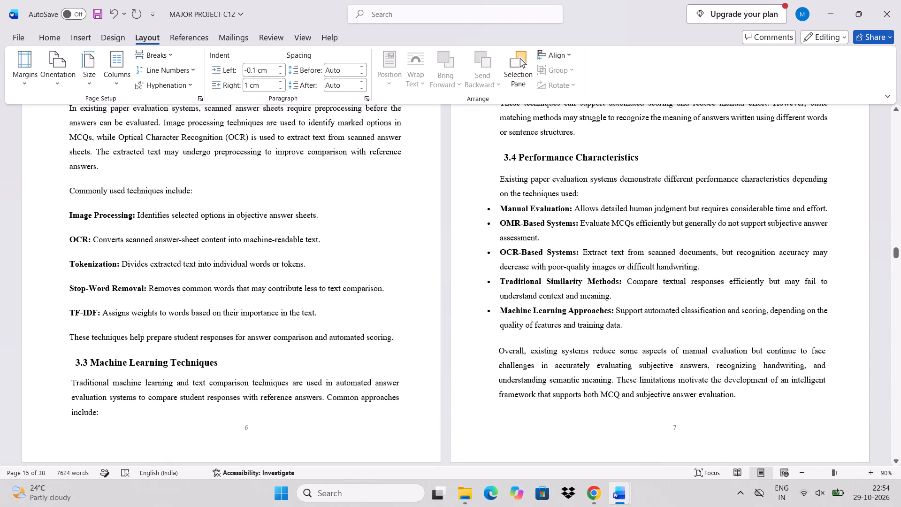
scroll(115, 183, "down", 2)
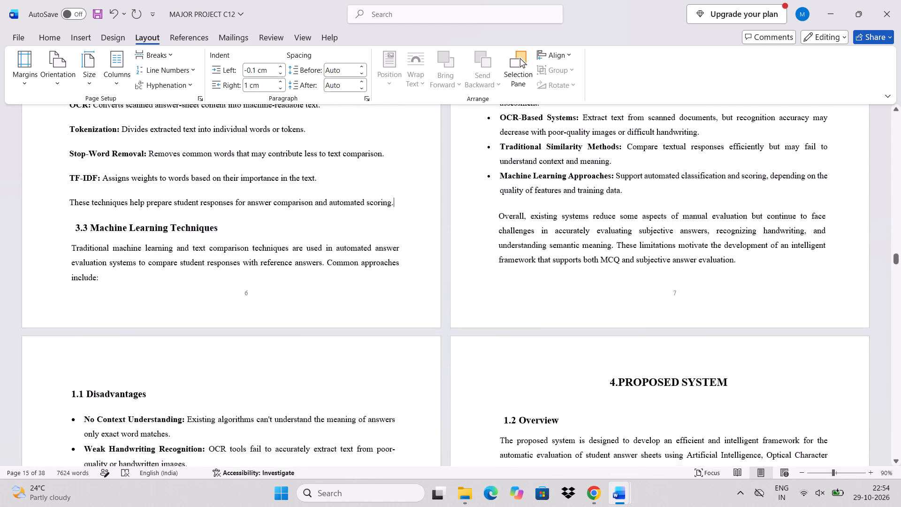
scroll(115, 183, "down", 4)
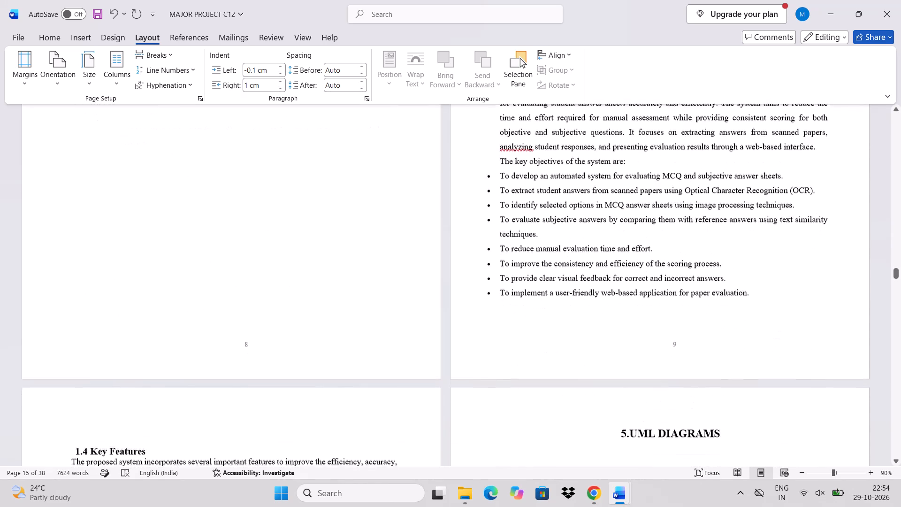
scroll(115, 183, "down", 2)
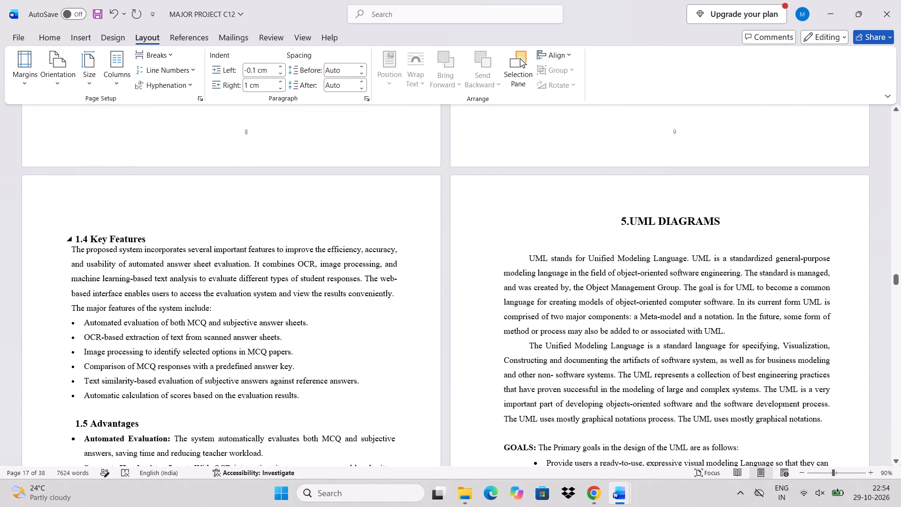
left_click_drag(71, 251, 206, 302)
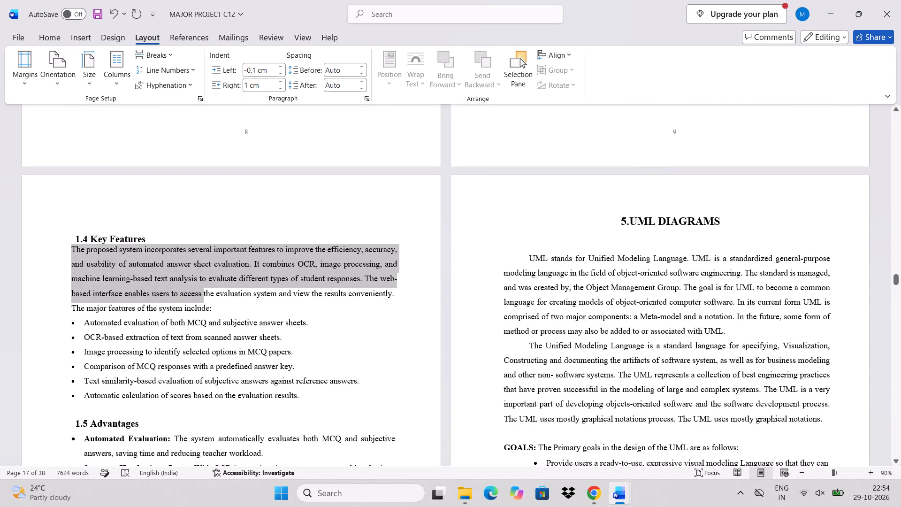
left_click_drag(206, 302, 218, 307)
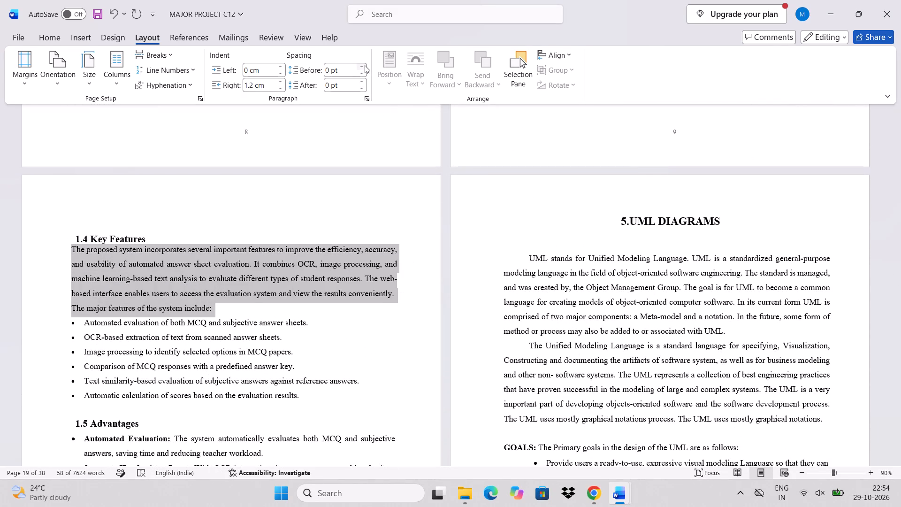
left_click(365, 65)
left_click(348, 326)
Review the layout, headings and page numbers from the Key Features section through the System Requirements Specifications chapter.
scroll(348, 326, "down", 4)
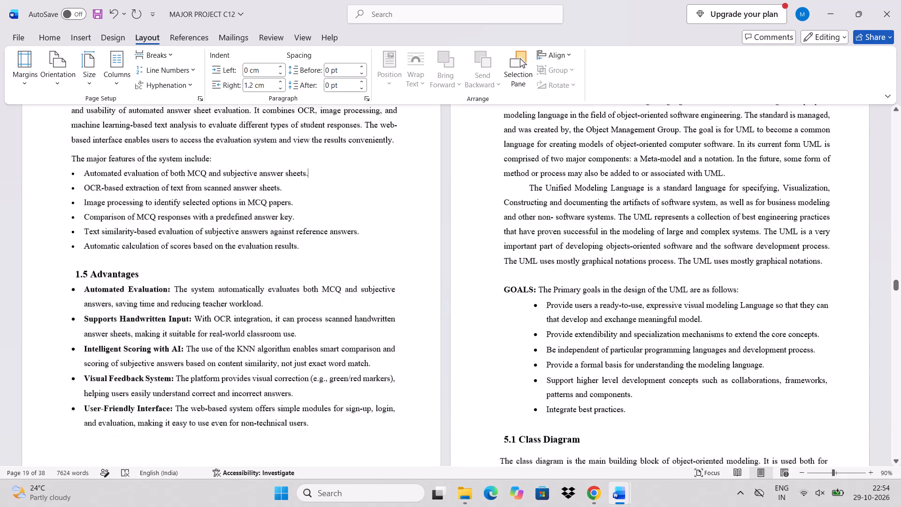
scroll(348, 326, "down", 4)
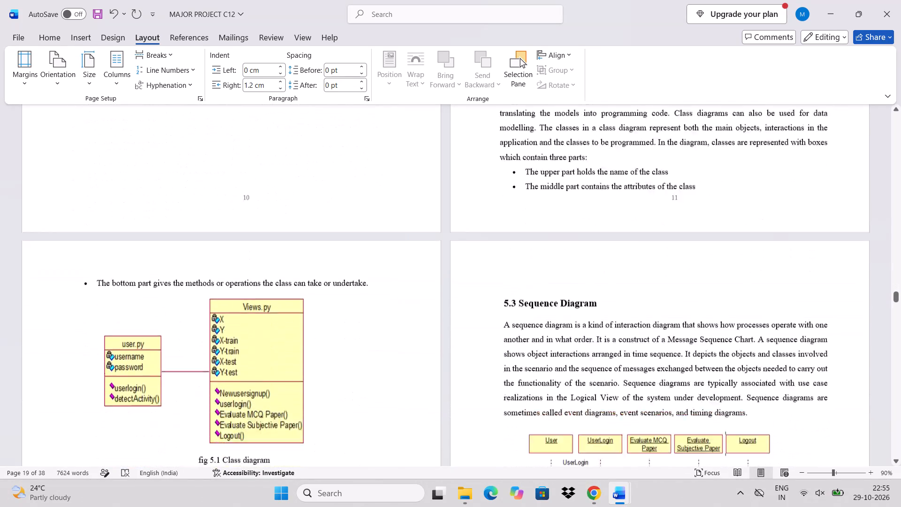
scroll(348, 326, "down", 5)
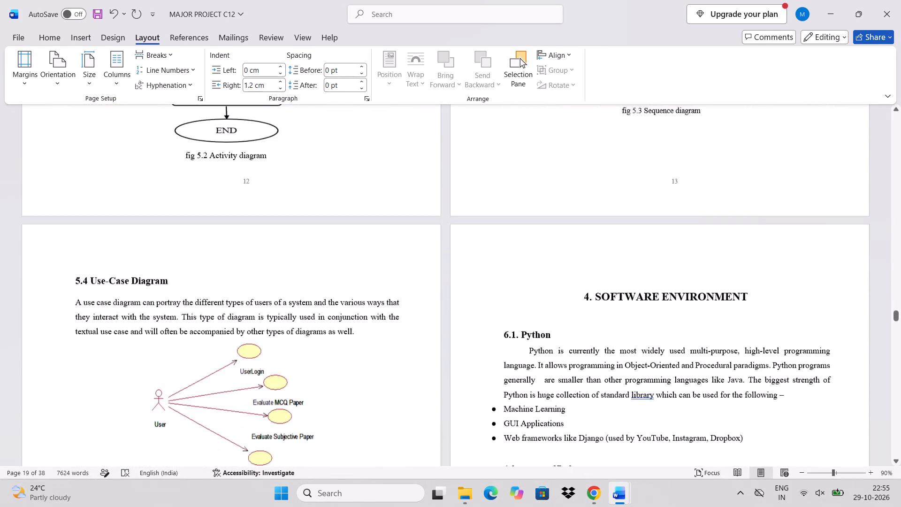
scroll(348, 326, "down", 3)
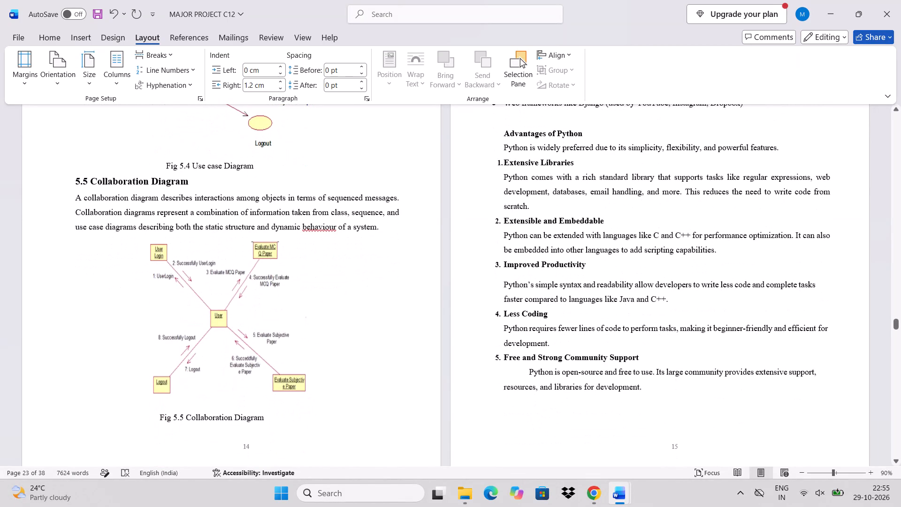
scroll(348, 326, "down", 10)
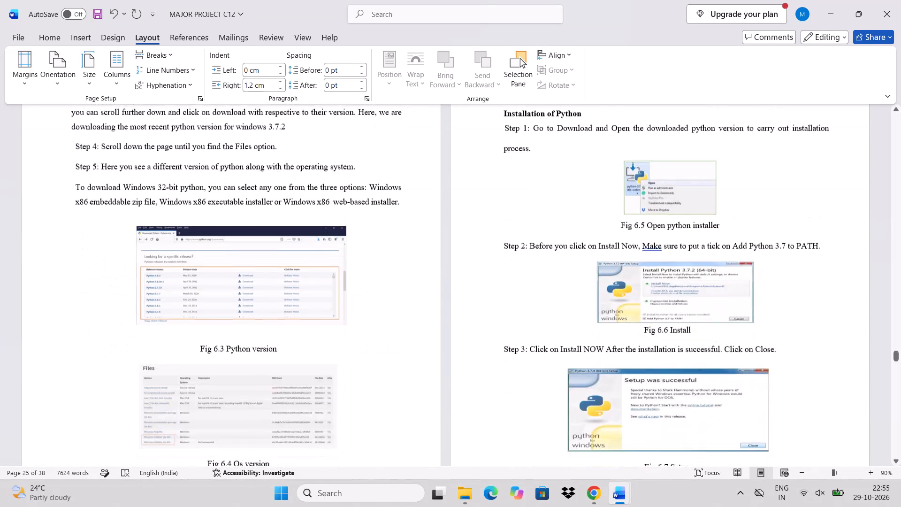
scroll(348, 326, "down", 4)
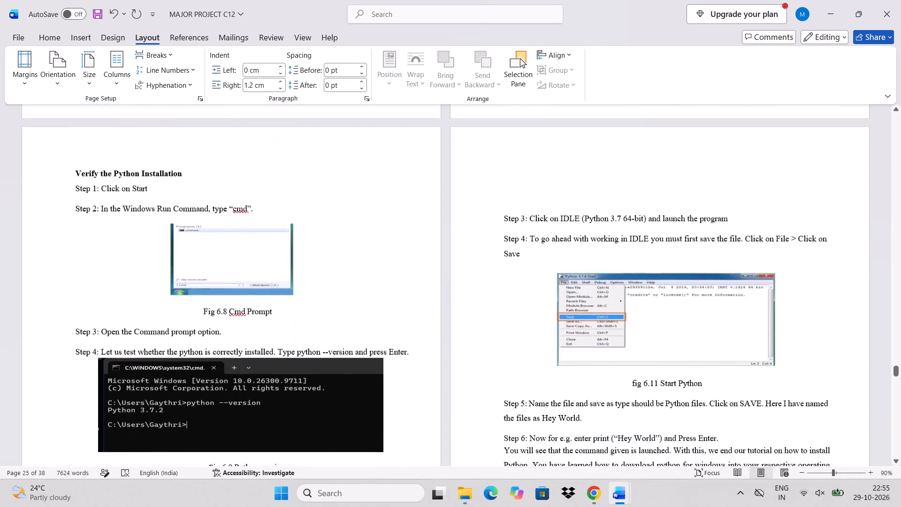
scroll(348, 326, "down", 4)
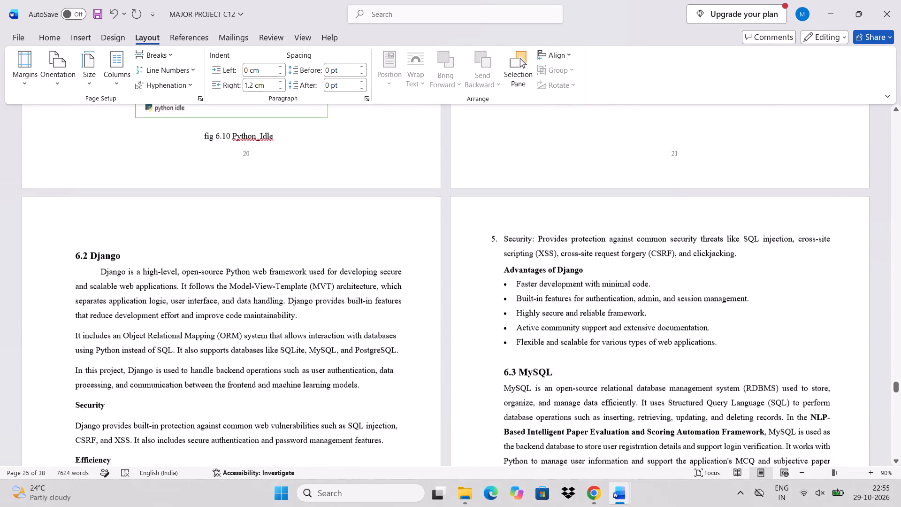
scroll(348, 326, "down", 3)
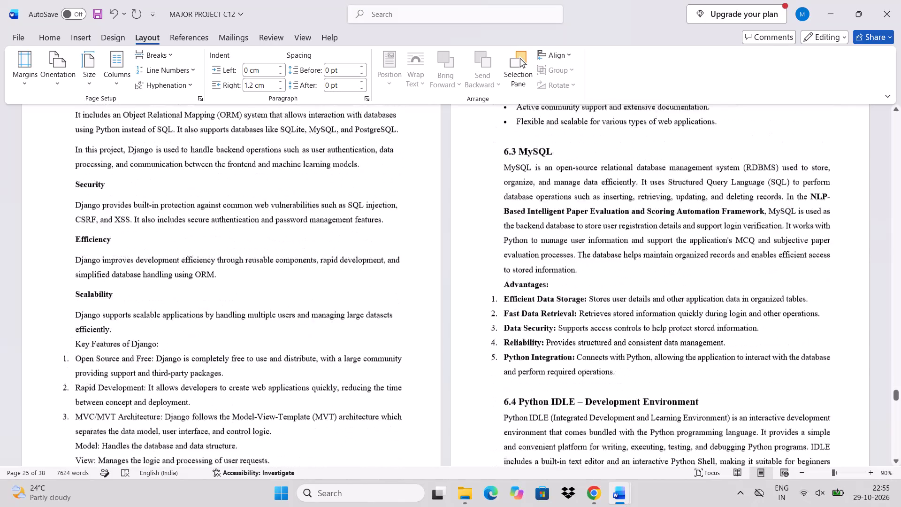
scroll(348, 326, "down", 2)
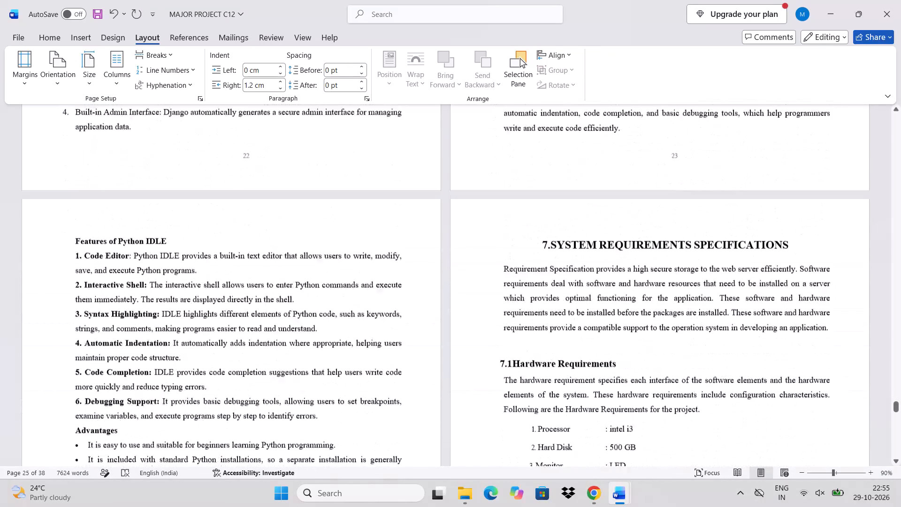
scroll(348, 326, "down", 3)
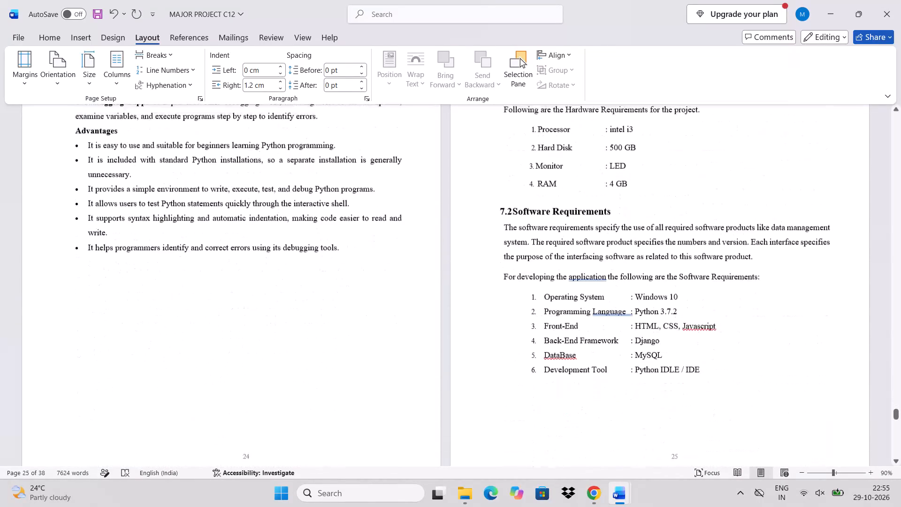
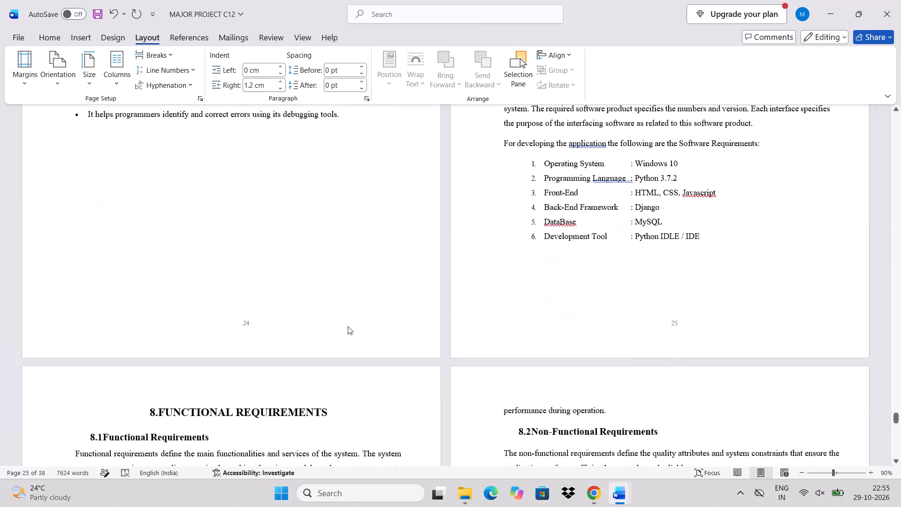
Review the layout and page numbers from the Functional Requirements chapter through the end of the References.
scroll(348, 326, "down", 3)
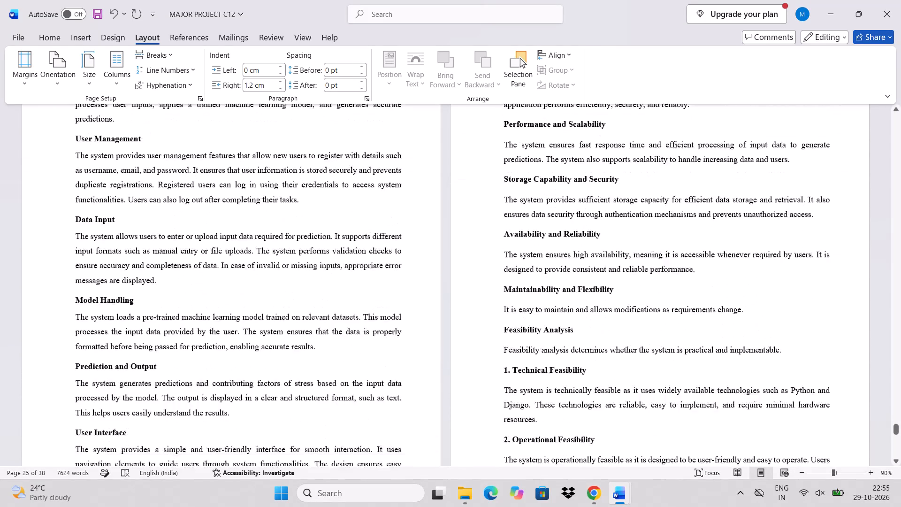
scroll(348, 326, "down", 4)
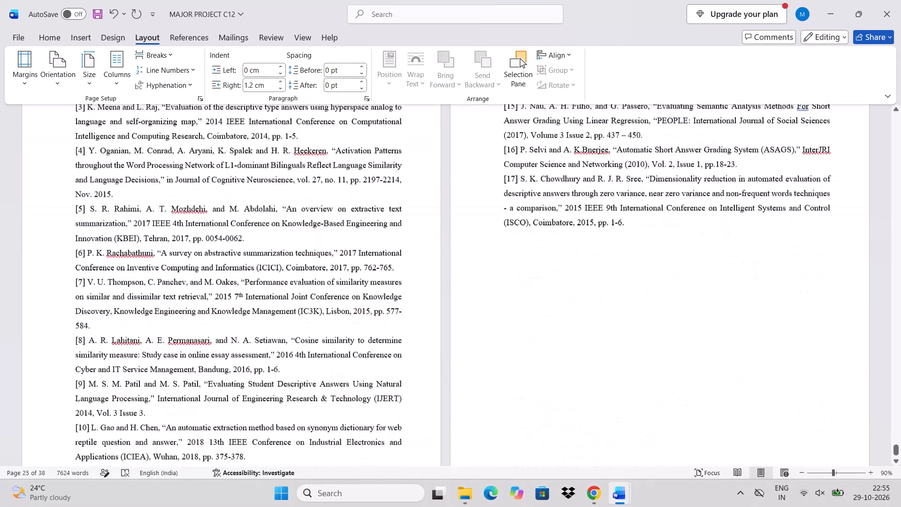
scroll(348, 326, "down", 3)
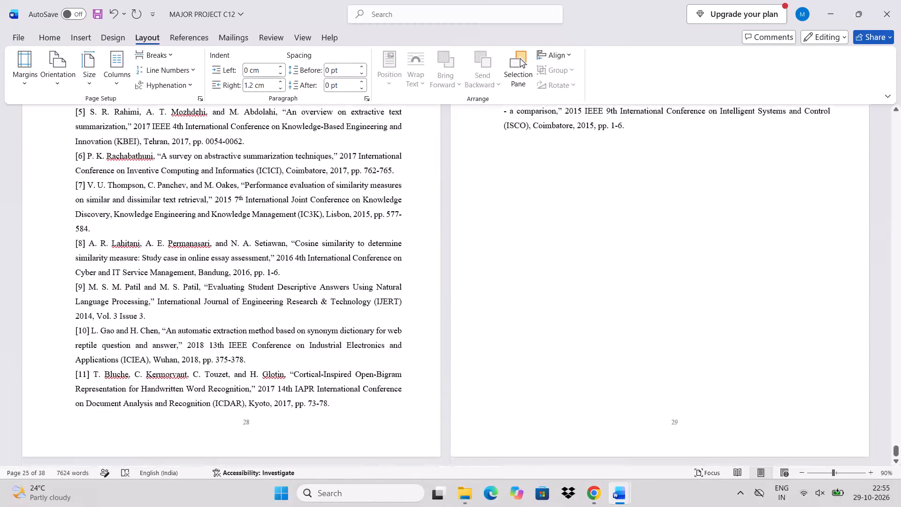
Examine the front matter, checking the Contents entries, the REFERENCES entry and the List of Figures with their page numbers.
scroll(348, 326, "up", 14)
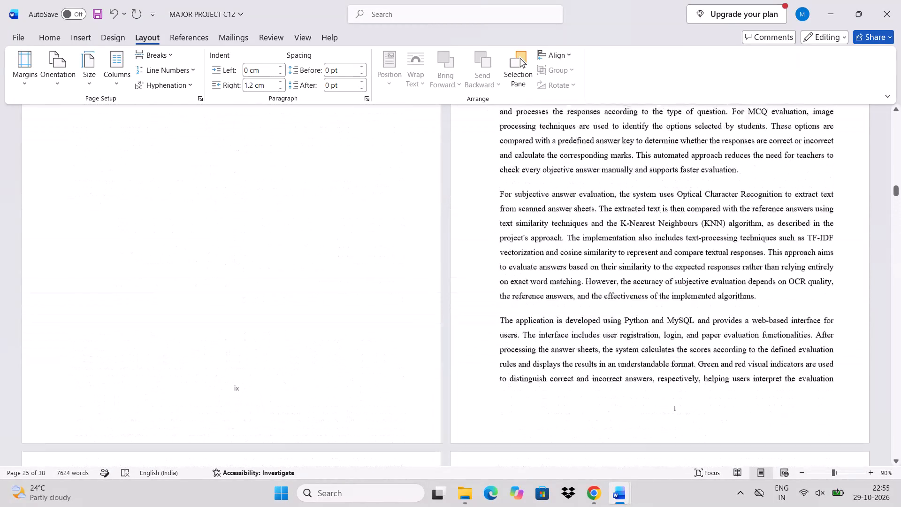
scroll(348, 326, "up", 8)
scroll(348, 326, "down", 3)
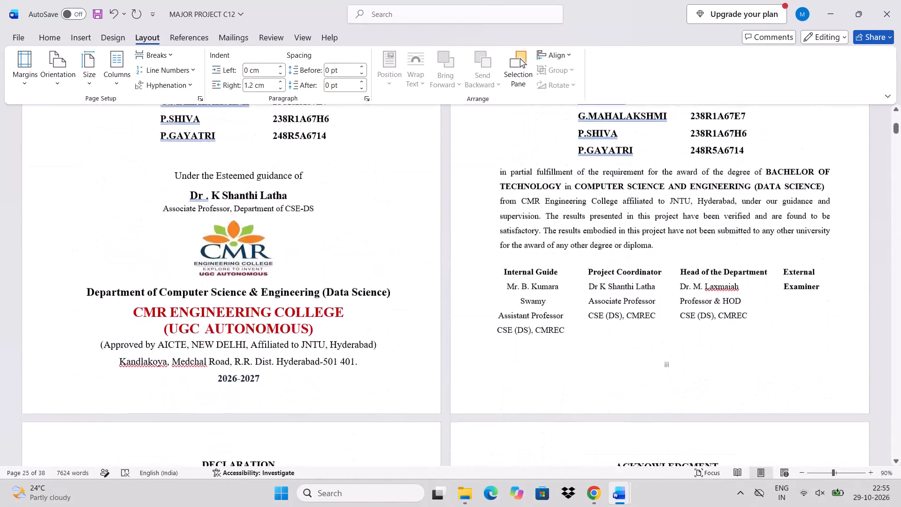
scroll(348, 326, "down", 6)
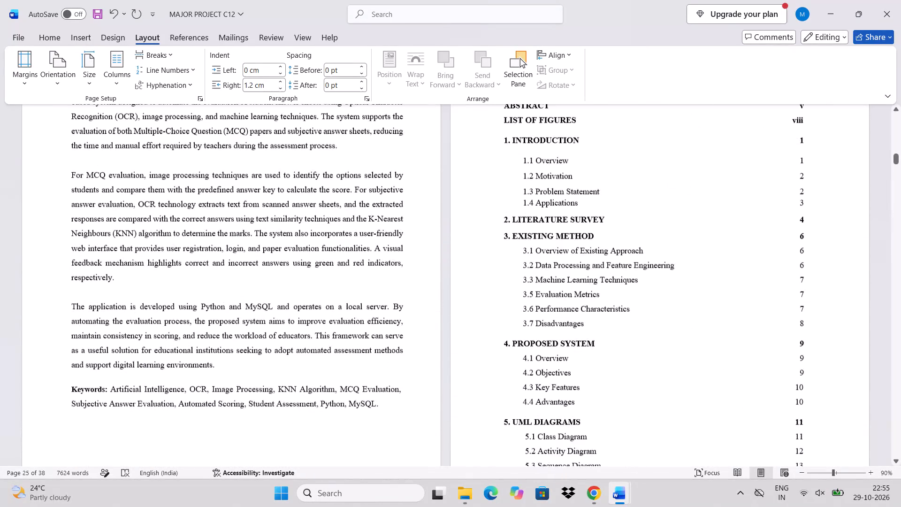
scroll(348, 326, "down", 4)
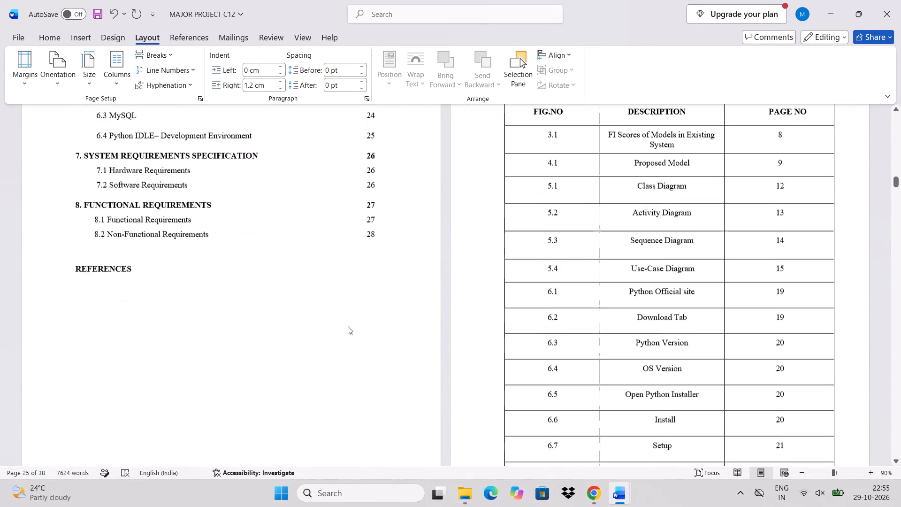
scroll(348, 326, "down", 1)
scroll(348, 326, "up", 3)
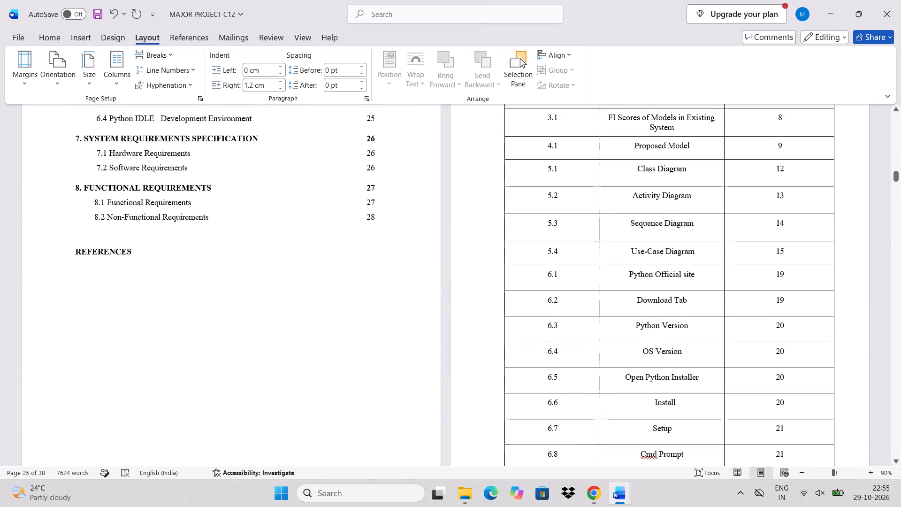
left_click(301, 252)
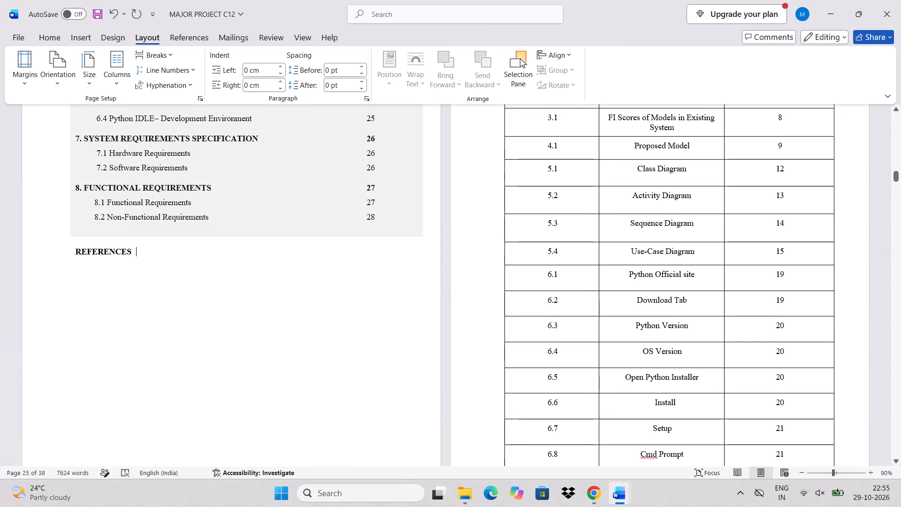
left_click(275, 286)
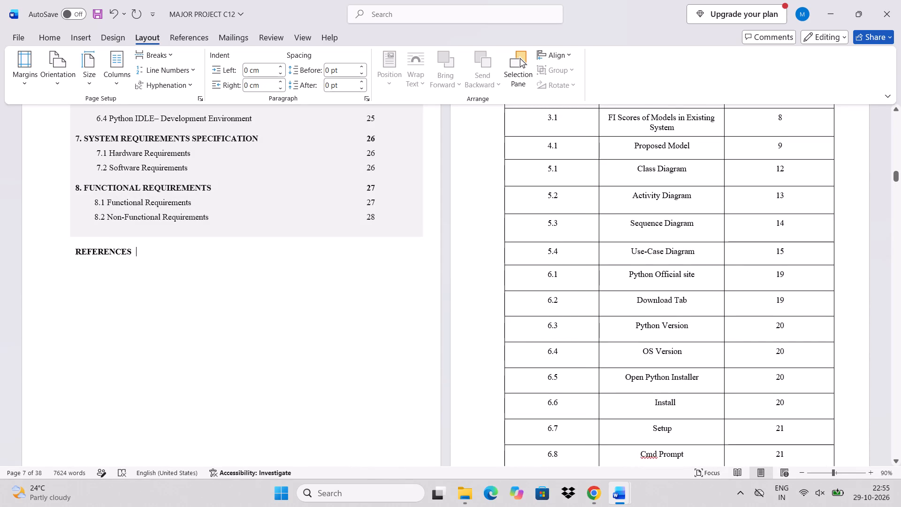
left_click(478, 317)
left_click(400, 321)
scroll(485, 253, "up", 1)
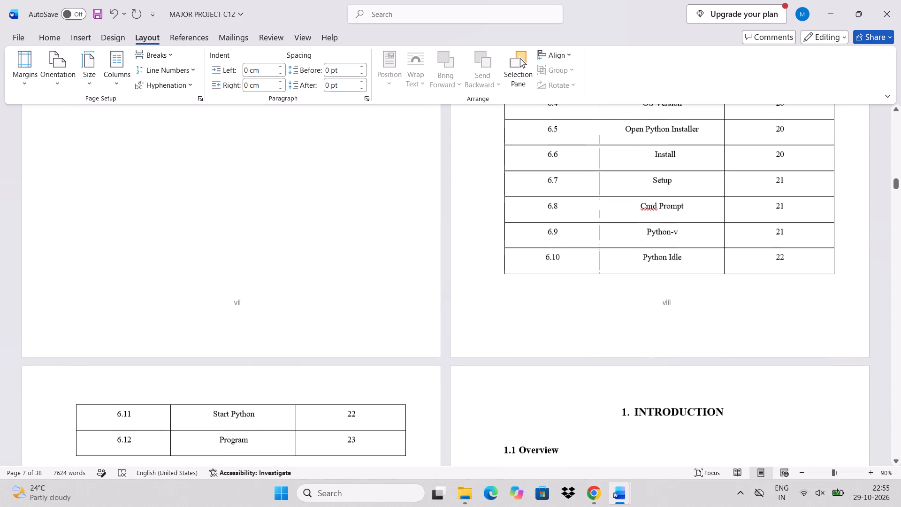
scroll(485, 253, "up", 2)
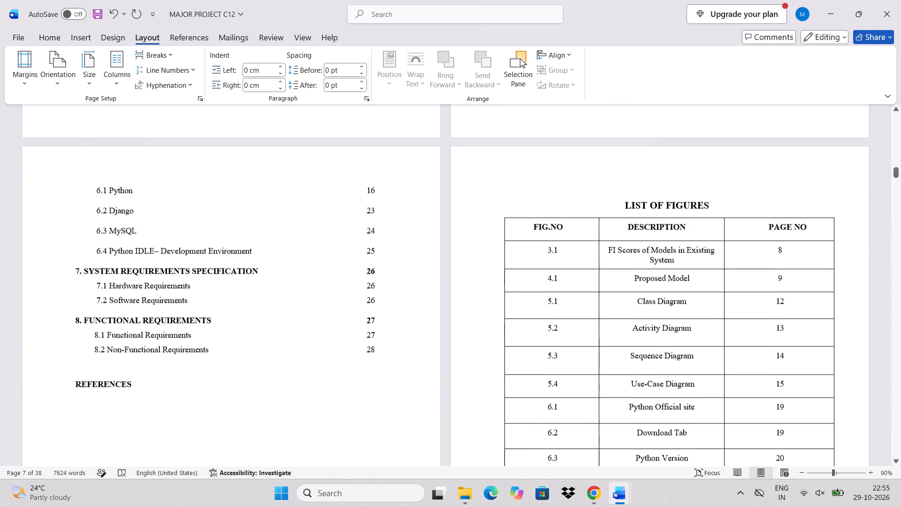
scroll(485, 253, "up", 1)
left_click(580, 216)
scroll(580, 216, "up", 1)
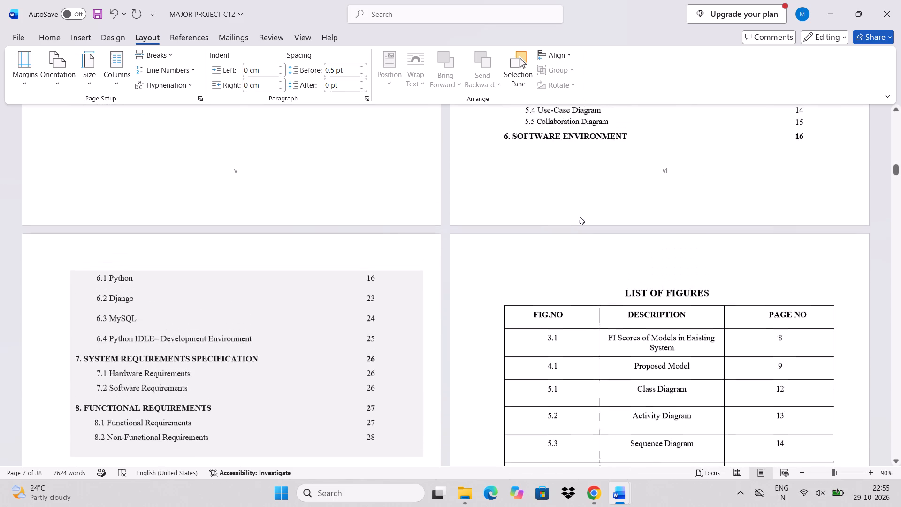
scroll(580, 216, "up", 5)
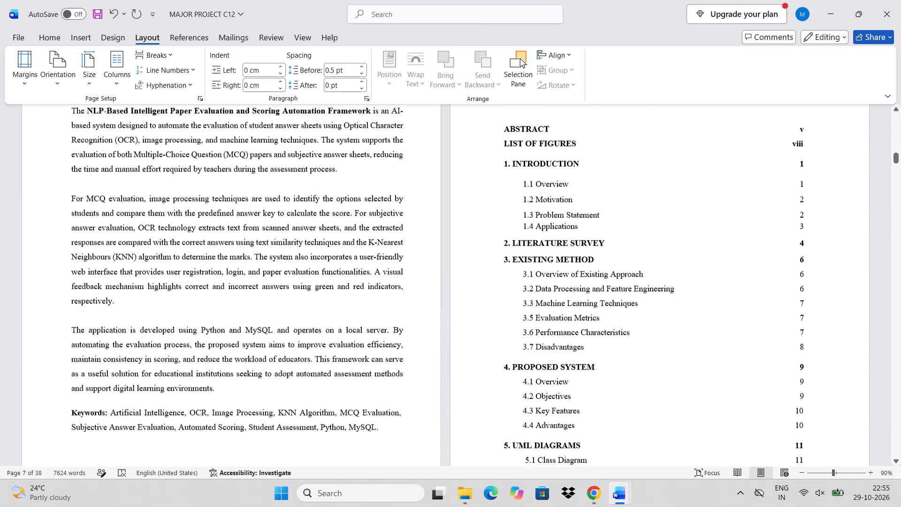
scroll(580, 216, "up", 1)
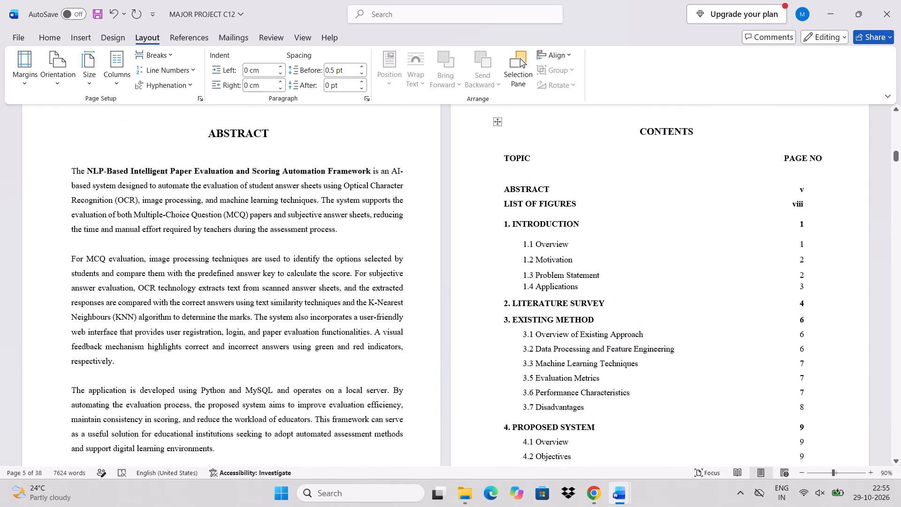
scroll(580, 216, "down", 1)
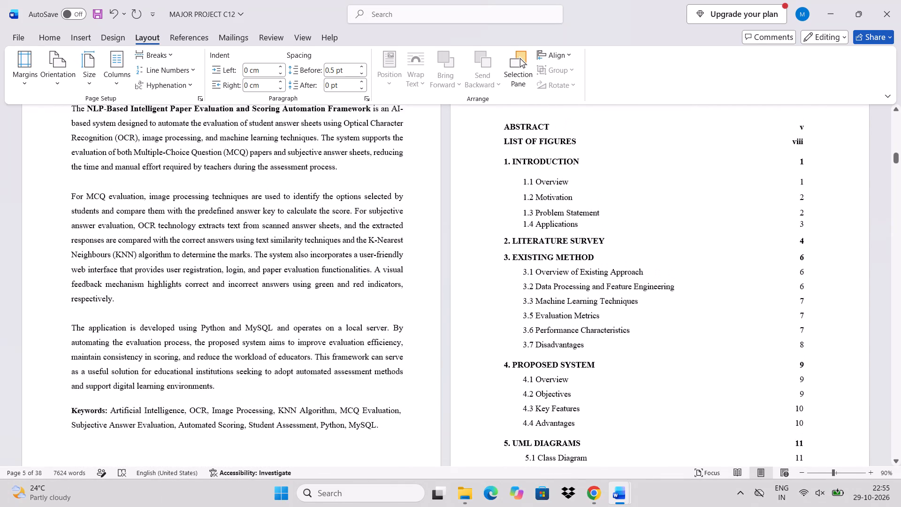
Save the MAJOR PROJECT C12 document.
scroll(580, 216, "down", 1)
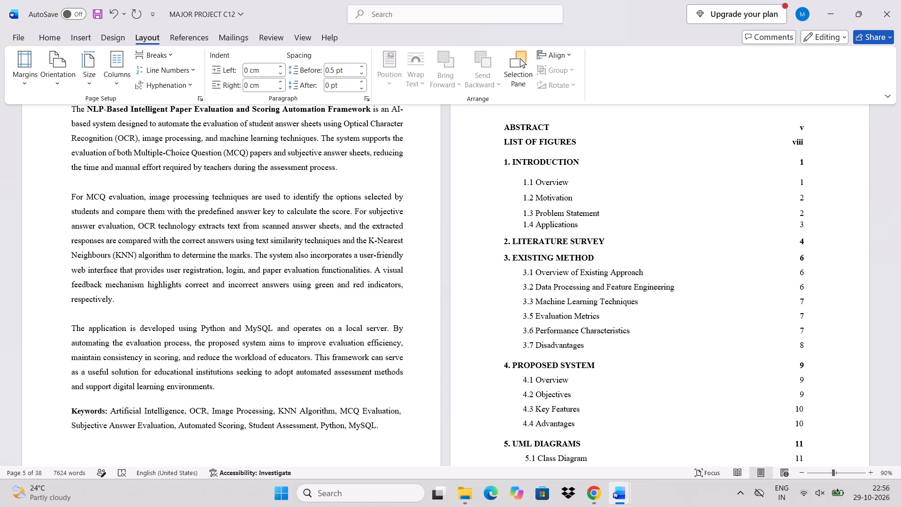
key("ctrl+s")
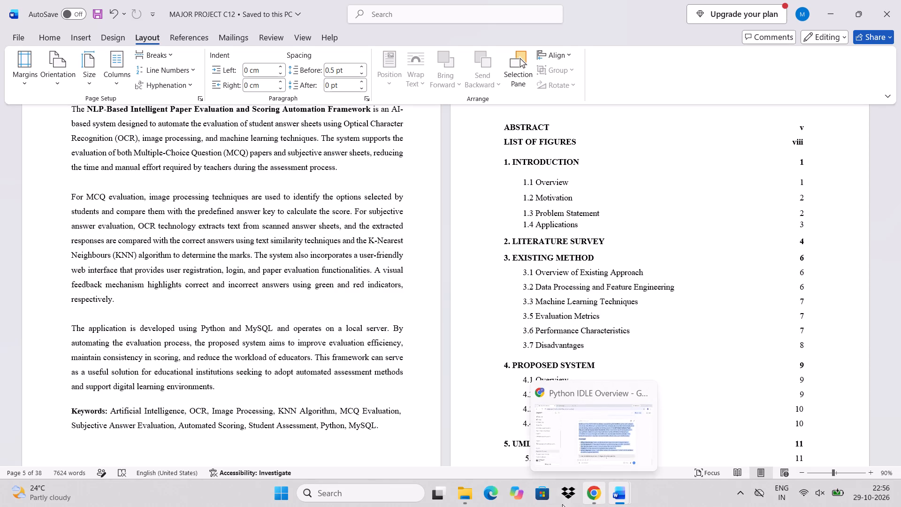
Switch to Chrome with the Python IDLE Overview conversation in ChatGPT.
left_click(601, 501)
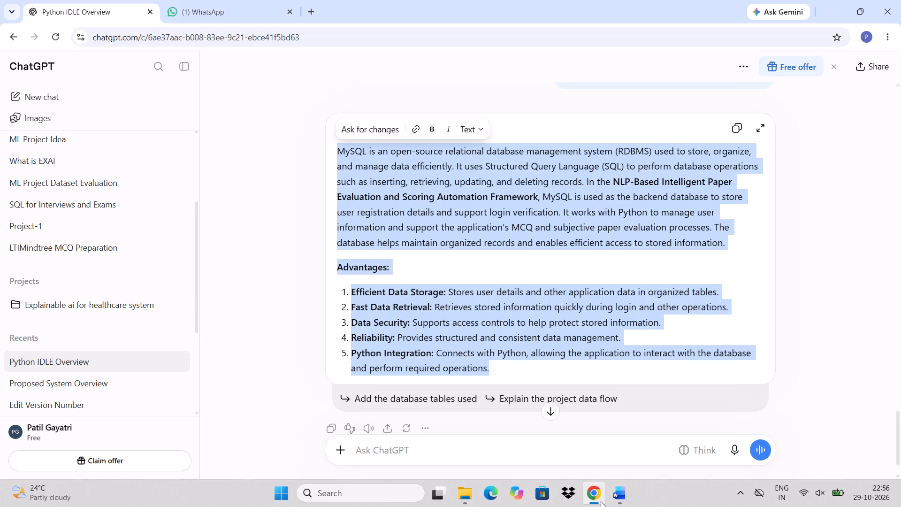
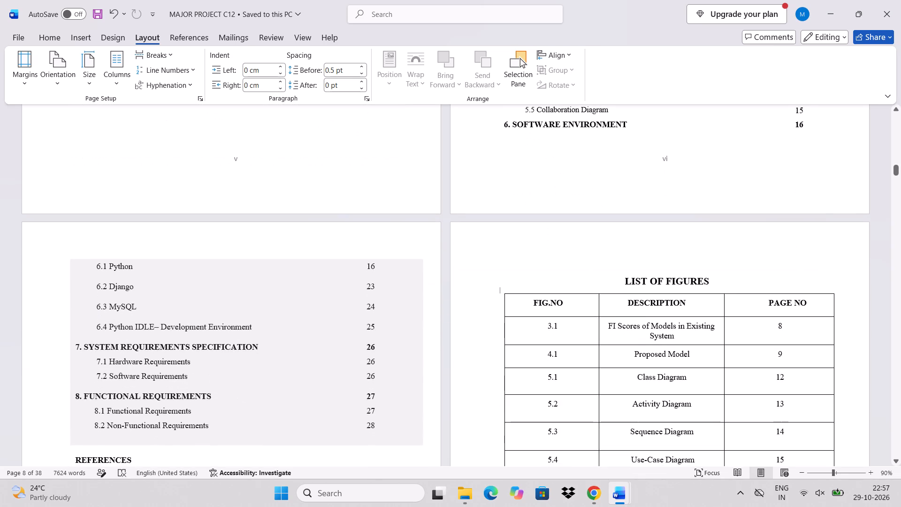
Review the rest of the List of Figures and the layout and page numbers from the Introduction up to the Existing Method chapter.
scroll(438, 344, "down", 1)
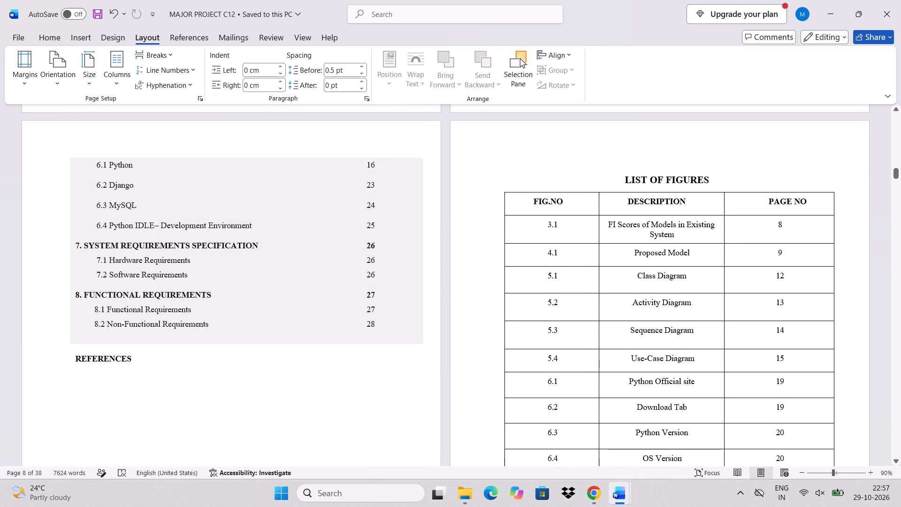
scroll(438, 344, "down", 2)
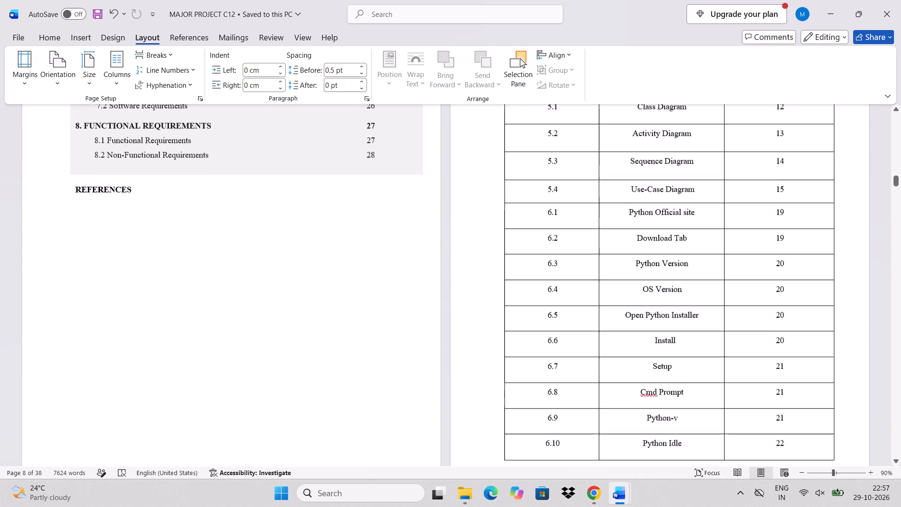
scroll(438, 344, "down", 4)
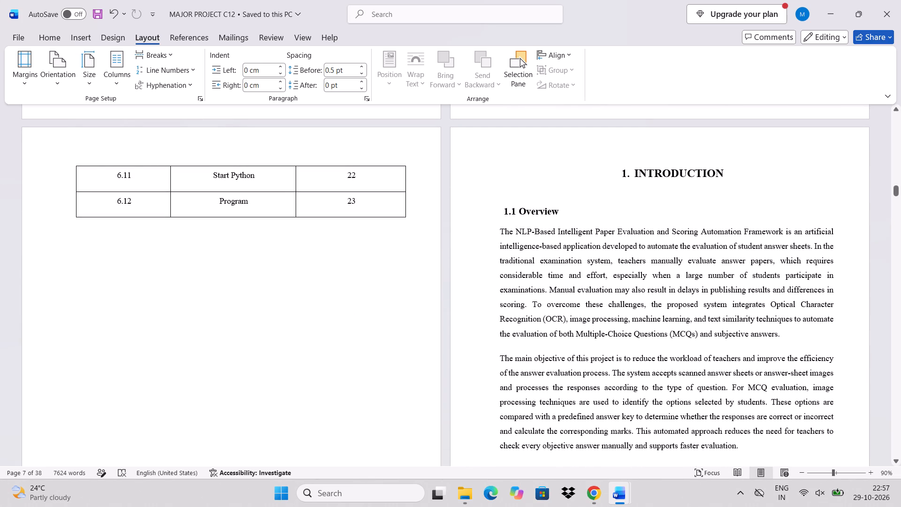
scroll(438, 344, "down", 1)
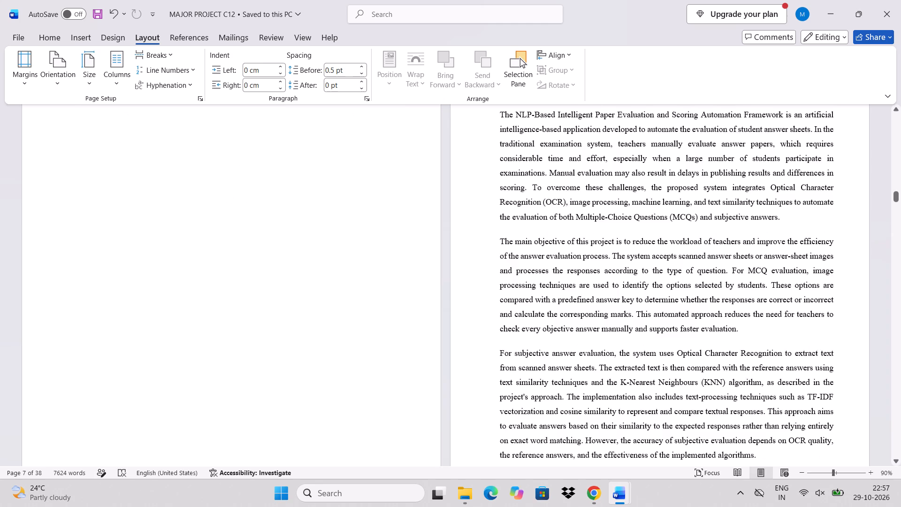
scroll(438, 344, "down", 4)
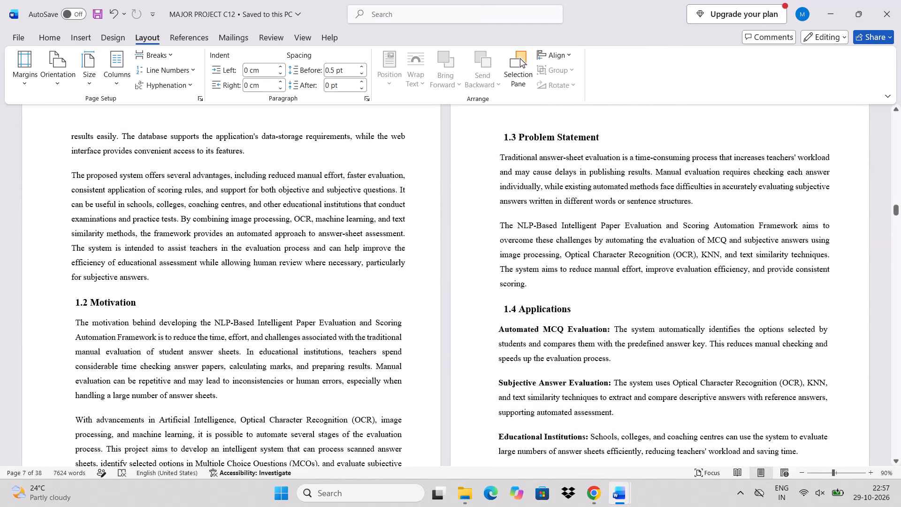
scroll(438, 344, "down", 2)
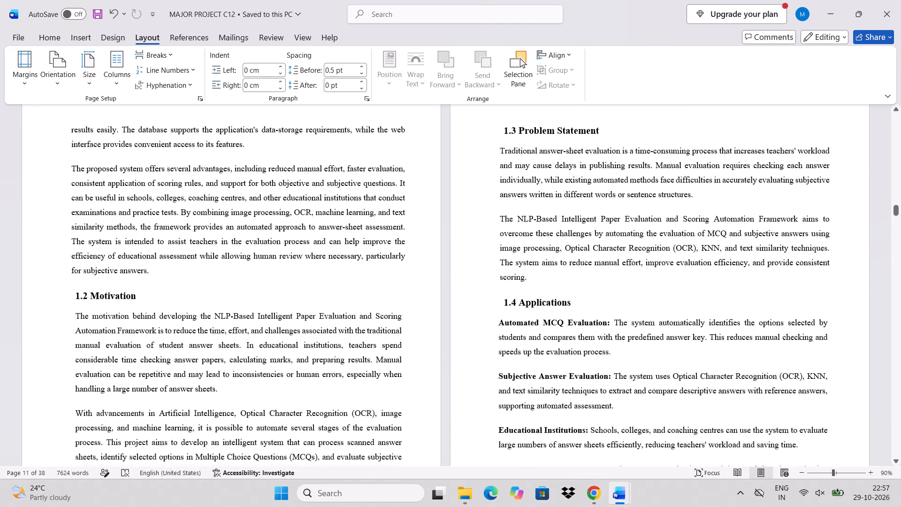
scroll(438, 344, "down", 1)
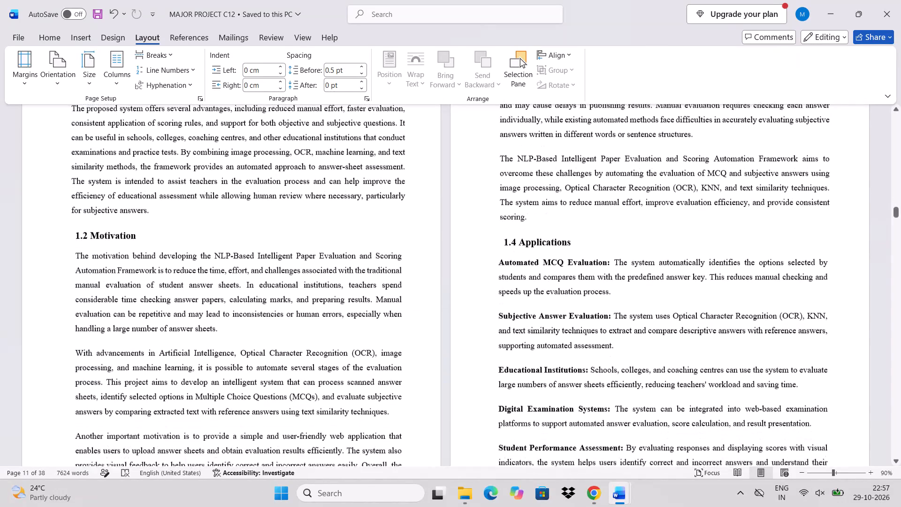
scroll(438, 344, "down", 3)
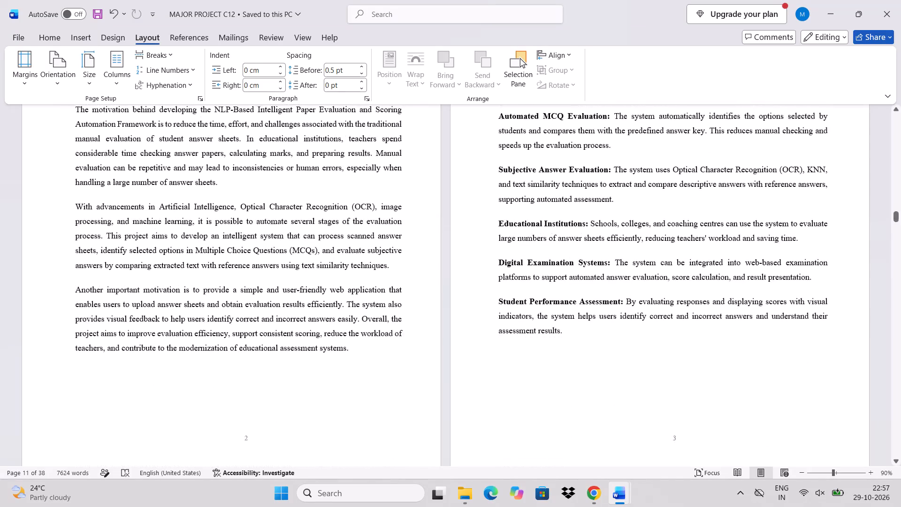
scroll(438, 344, "down", 8)
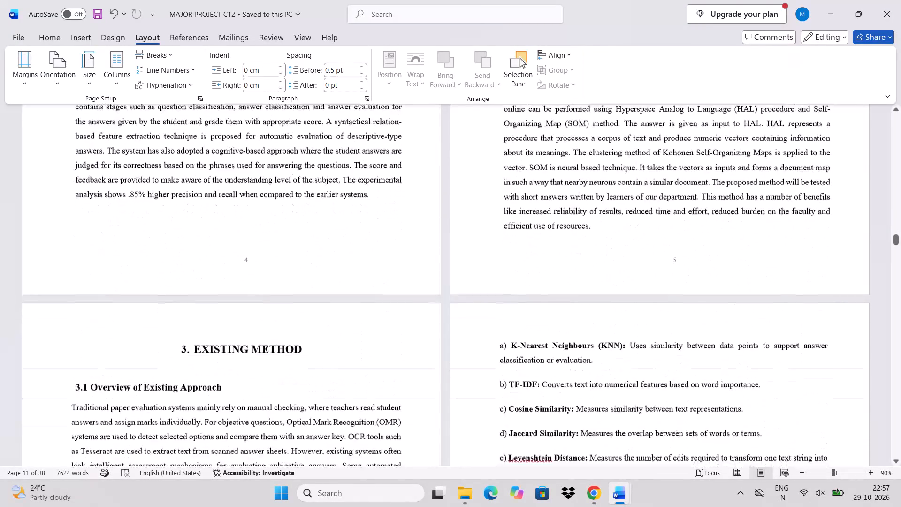
Examine the section headings, numbering and page flow of the Existing Method chapter, from 3.1 to the Disadvantages section and the Proposed System start.
scroll(438, 344, "down", 3)
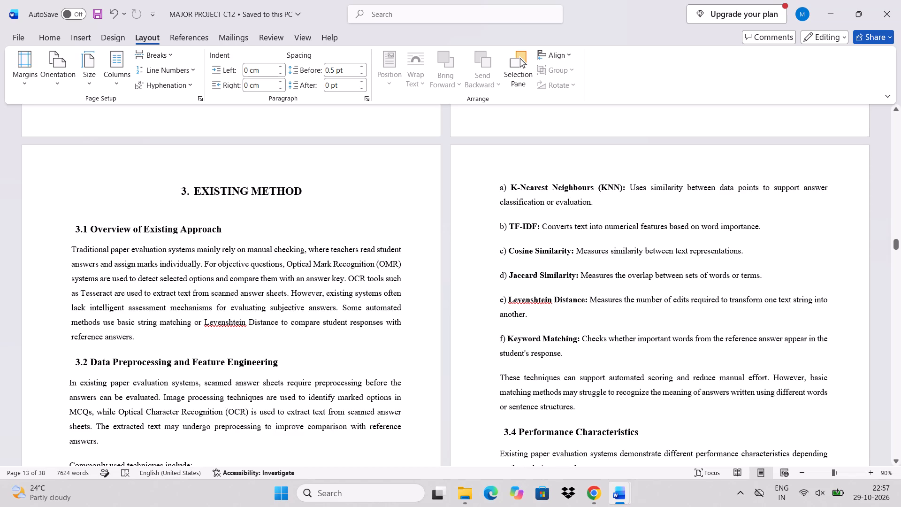
scroll(351, 375, "down", 2)
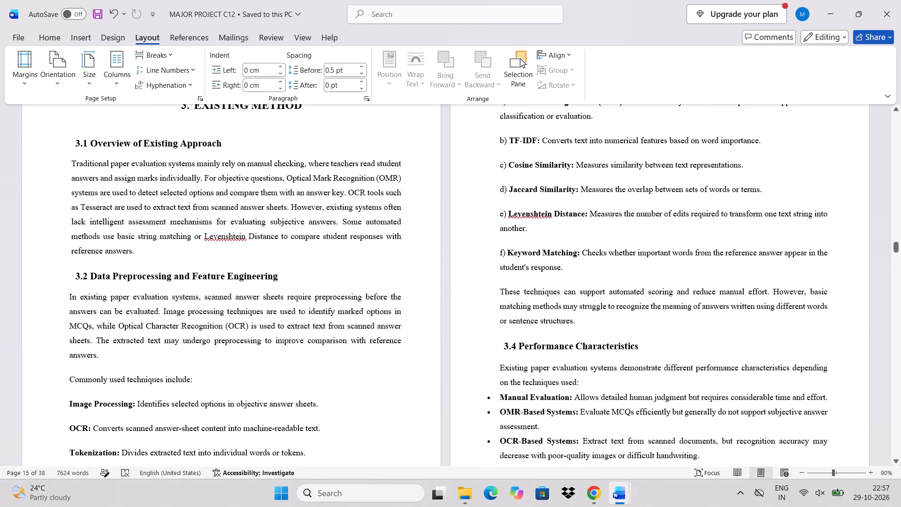
scroll(351, 375, "down", 3)
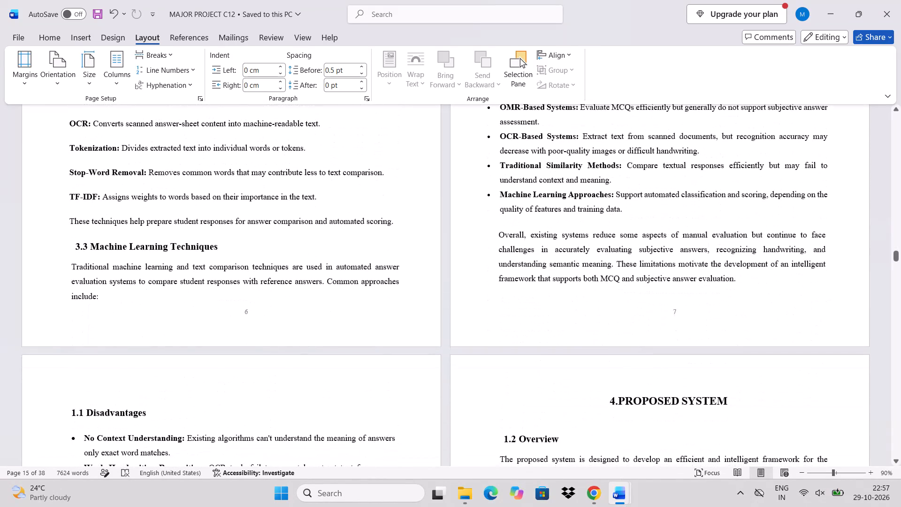
scroll(351, 375, "down", 1)
scroll(351, 375, "up", 1)
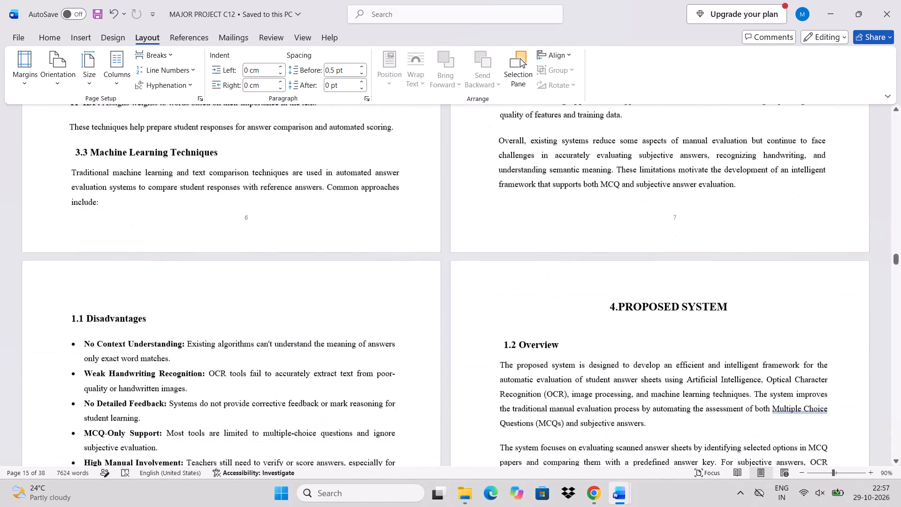
scroll(351, 375, "up", 4)
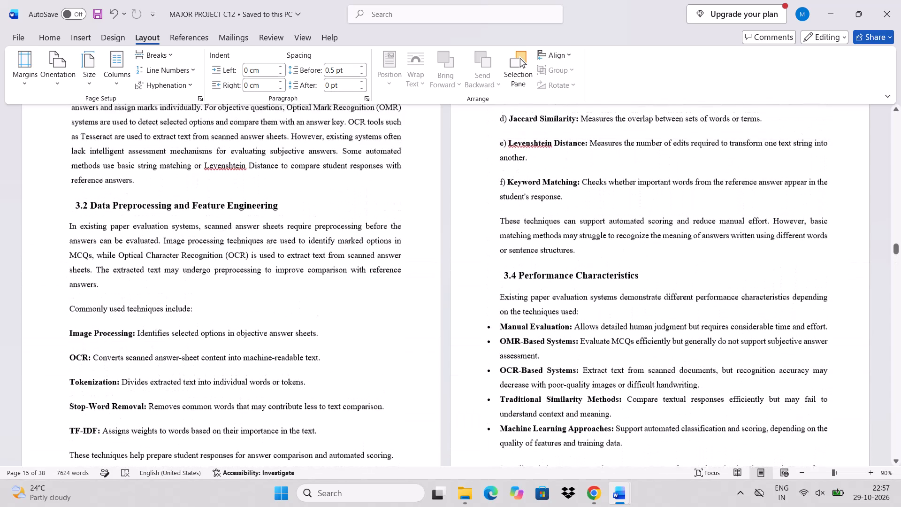
scroll(351, 375, "up", 3)
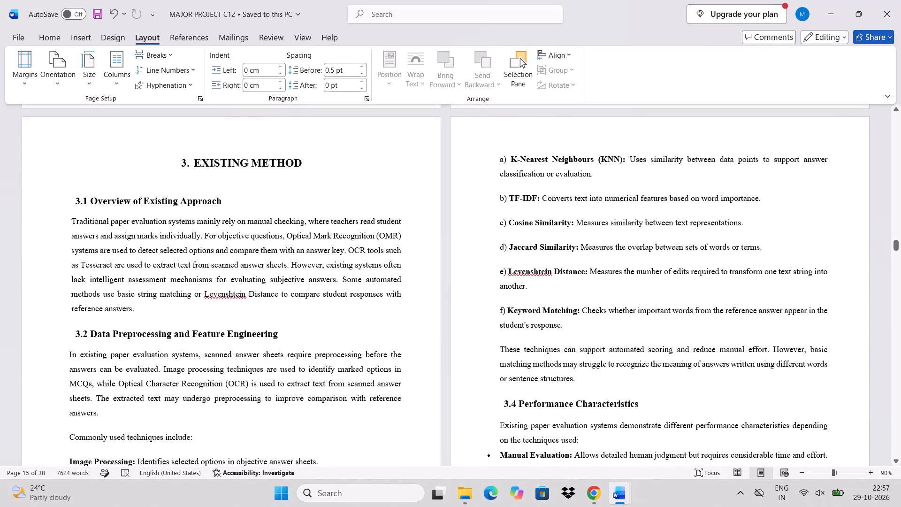
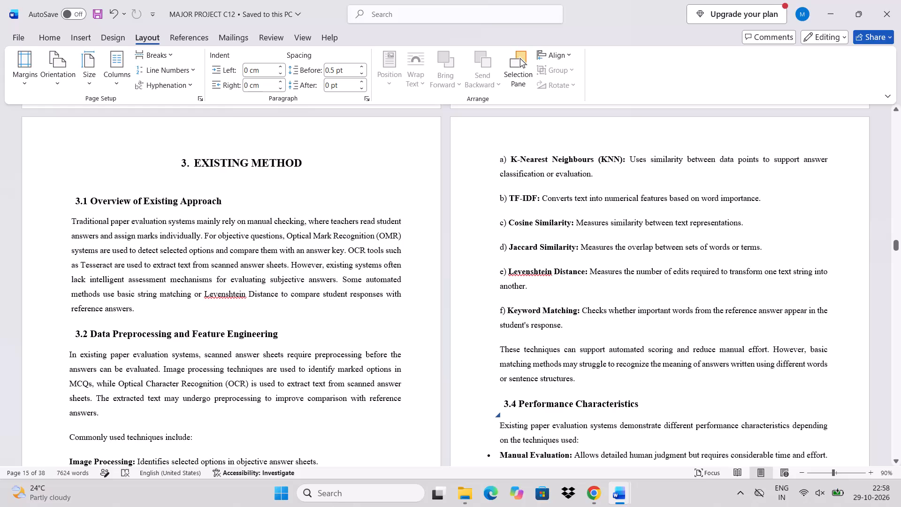
Replace the Disadvantages heading's automatic number with 3.5 at the end of the Existing Method chapter.
scroll(391, 369, "down", 2)
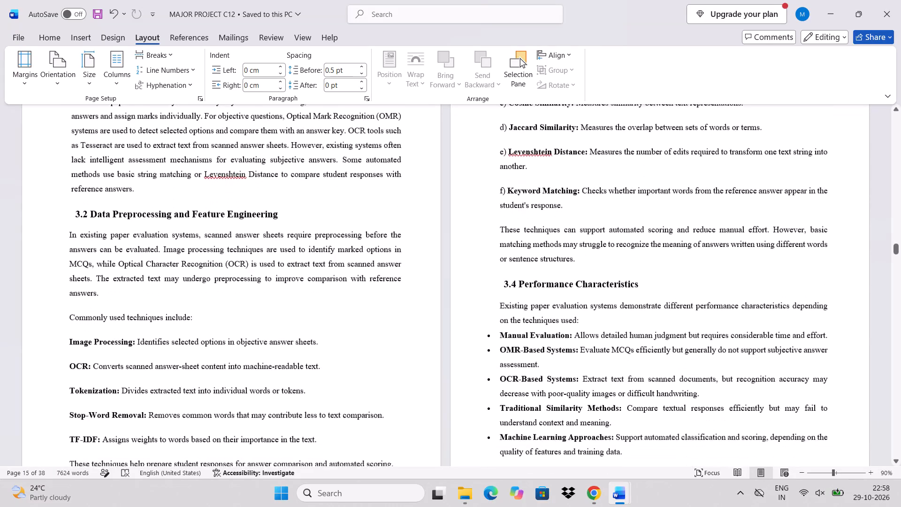
scroll(391, 369, "down", 2)
scroll(391, 369, "up", 1)
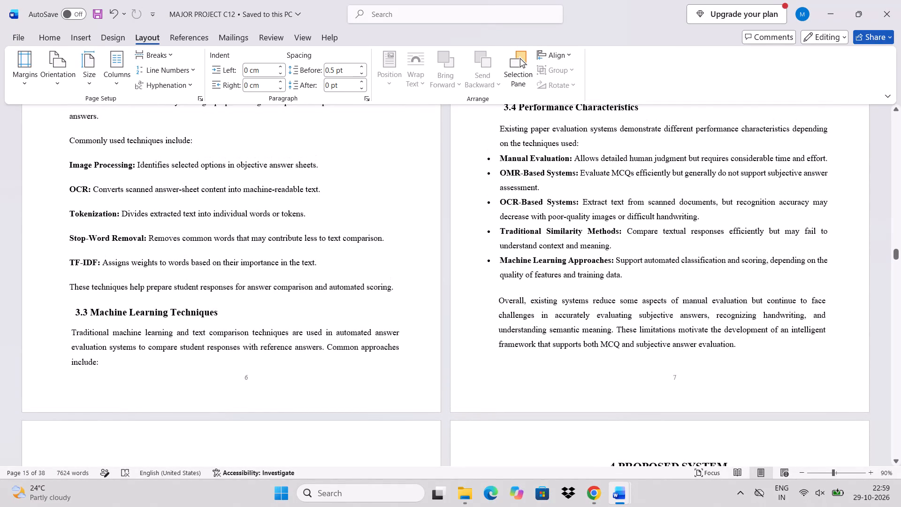
scroll(391, 369, "down", 2)
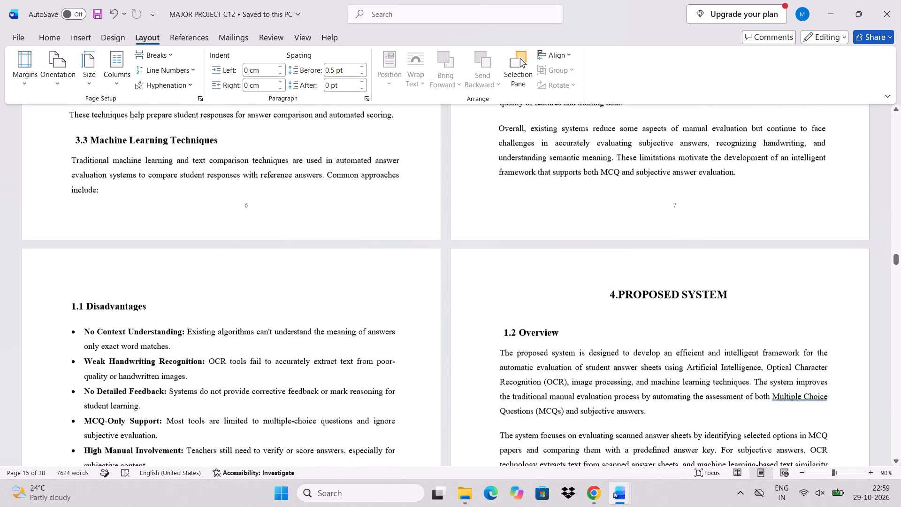
scroll(391, 369, "up", 2)
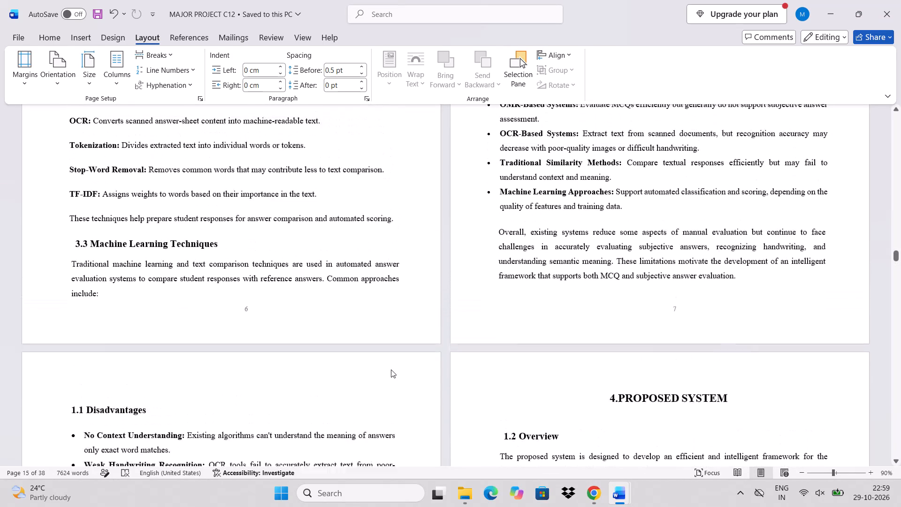
scroll(391, 369, "up", 1)
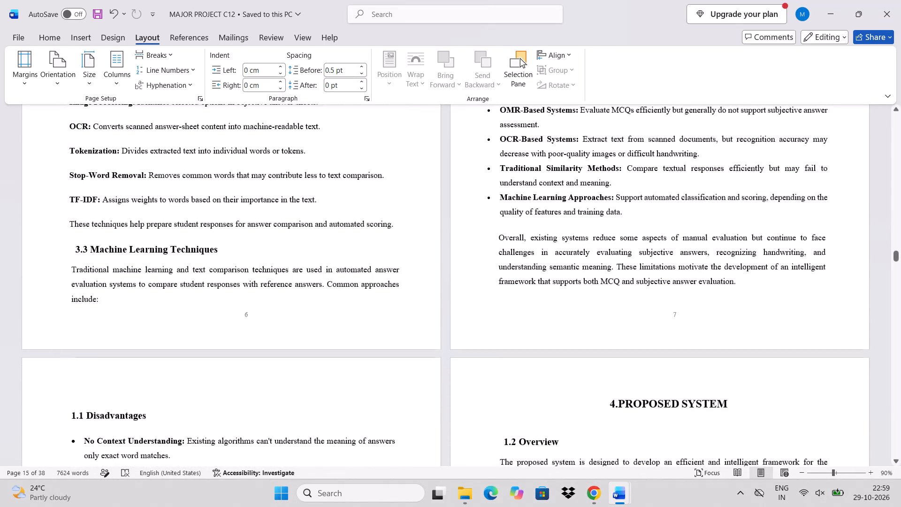
left_click(84, 418)
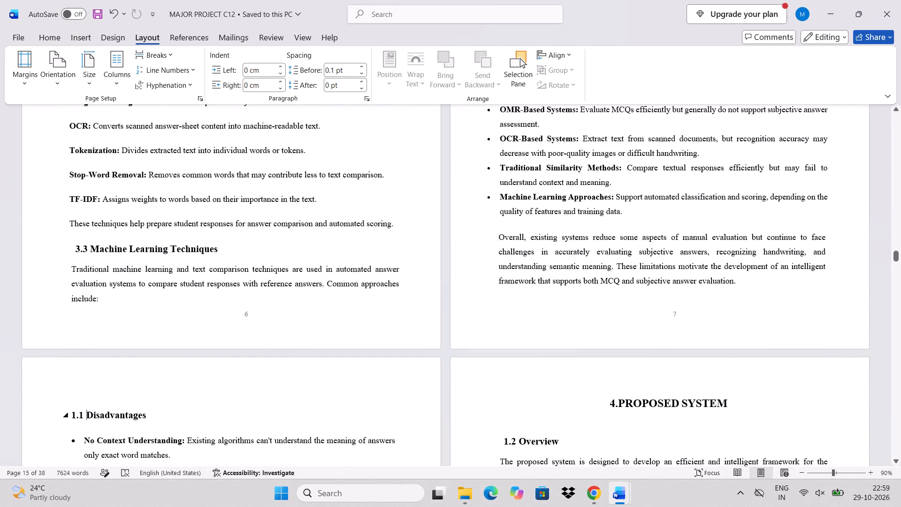
key("BackSpace")
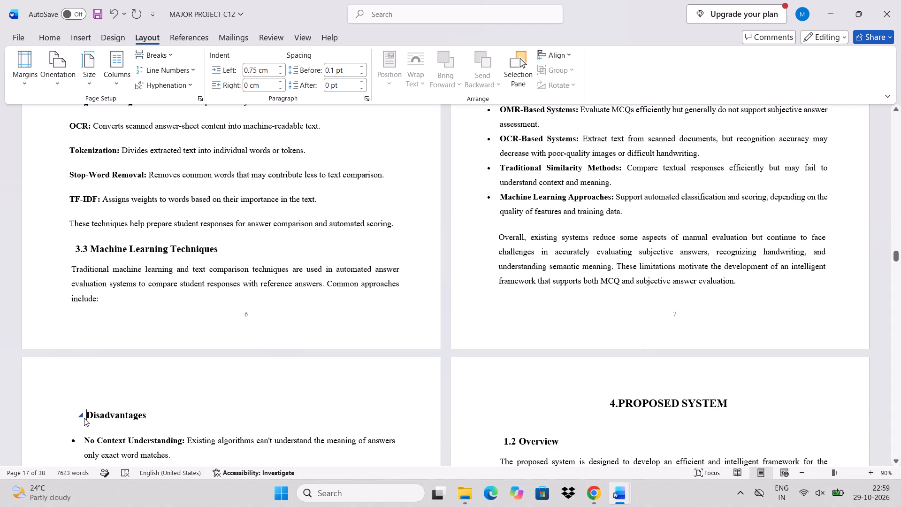
type("3.")
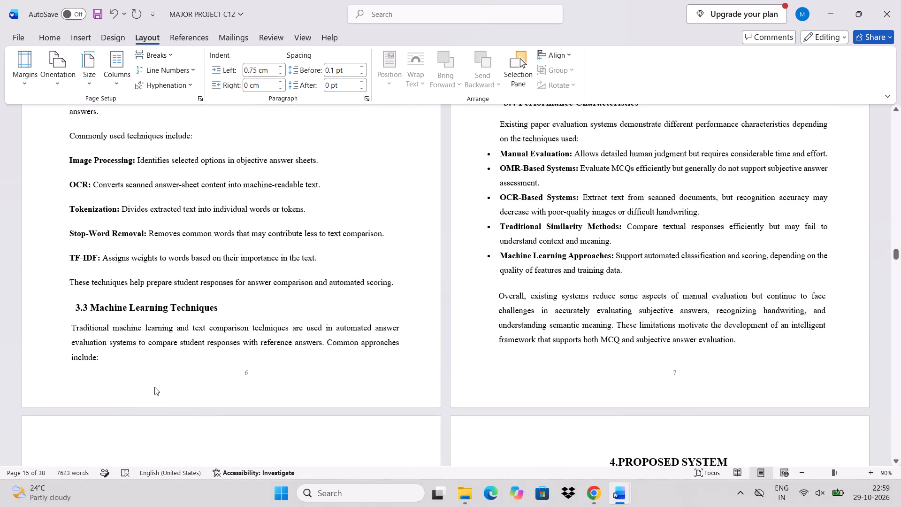
key("5")
key("space")
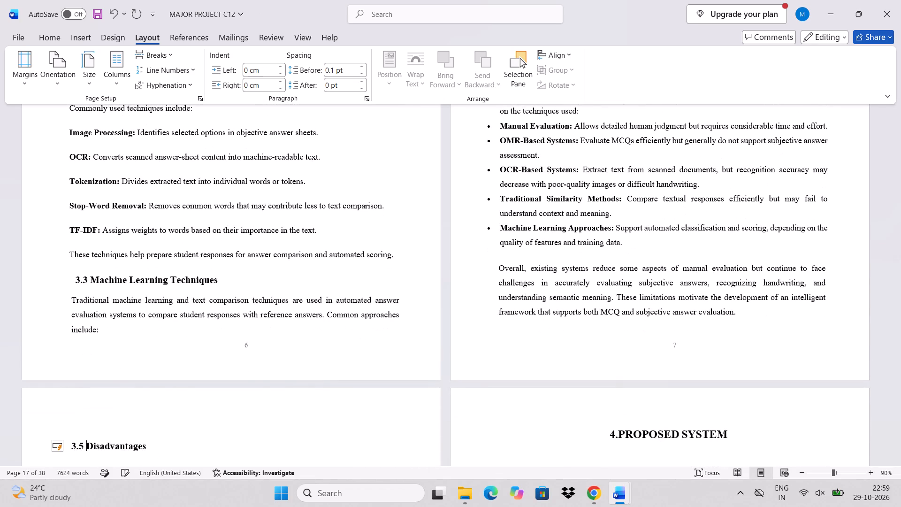
Renumber the Overview heading under Proposed System as 4.1.
scroll(168, 353, "down", 3)
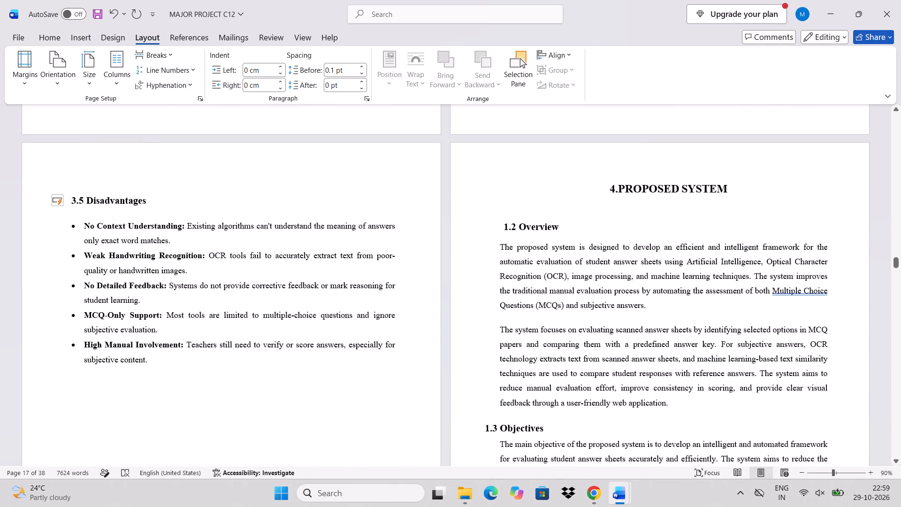
scroll(168, 353, "down", 1)
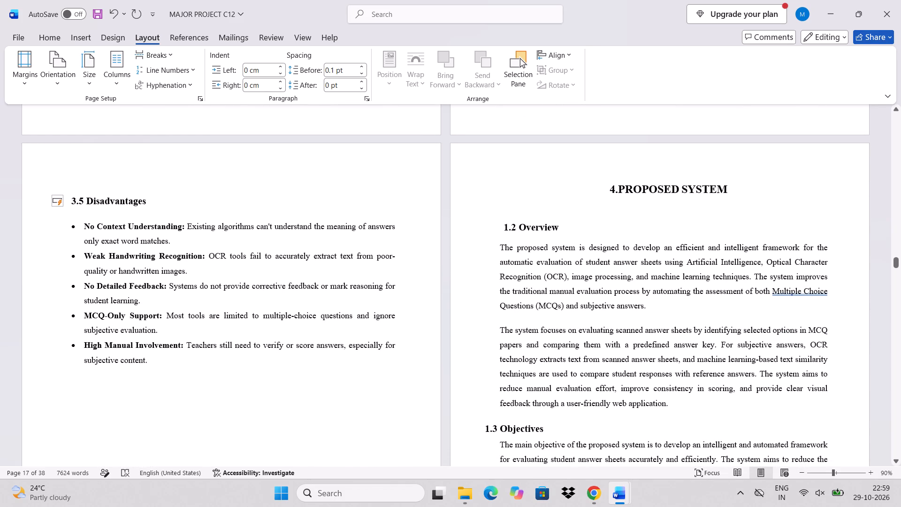
left_click(515, 227)
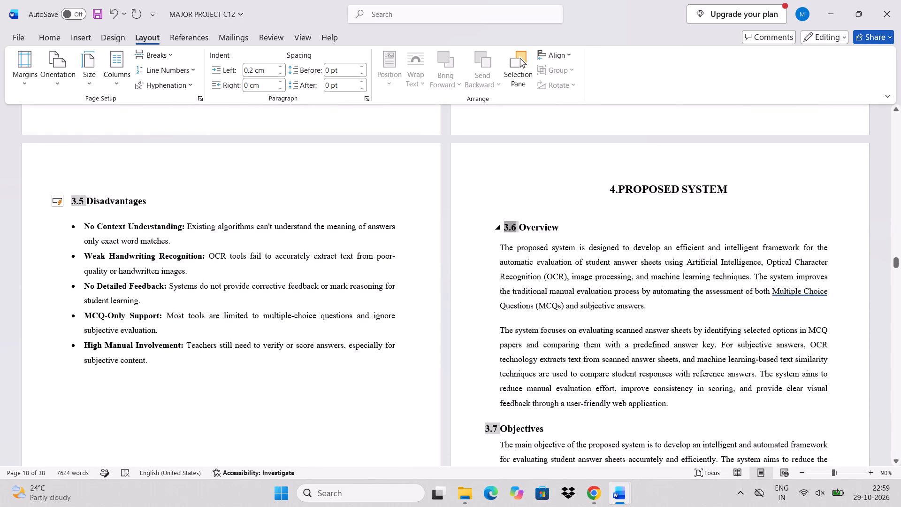
key("BackSpace")
type("4.1")
key("space")
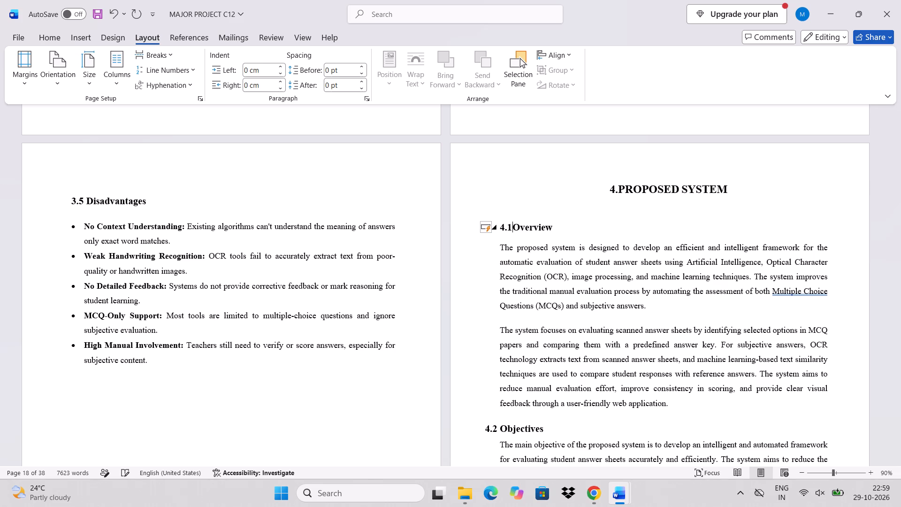
Renumber the Key Features heading of the Proposed System chapter as 4.3.
scroll(515, 227, "down", 2)
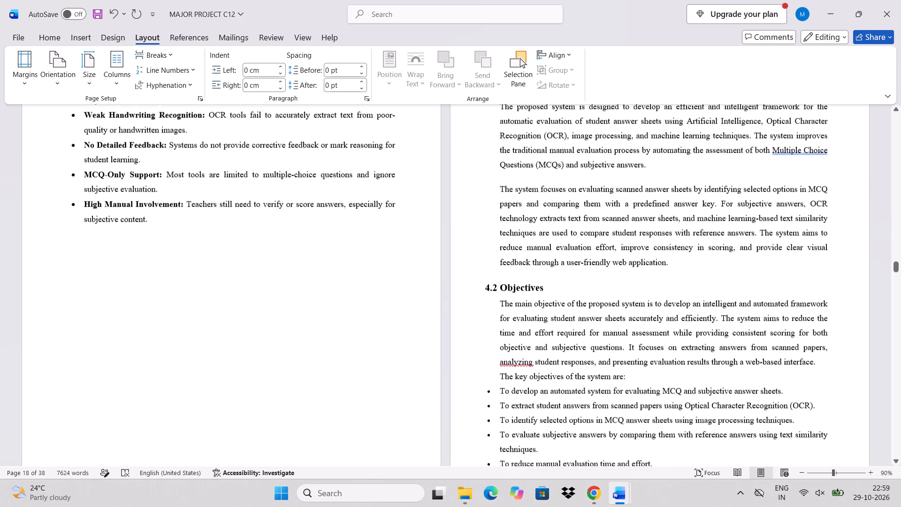
scroll(515, 227, "down", 1)
scroll(540, 304, "down", 4)
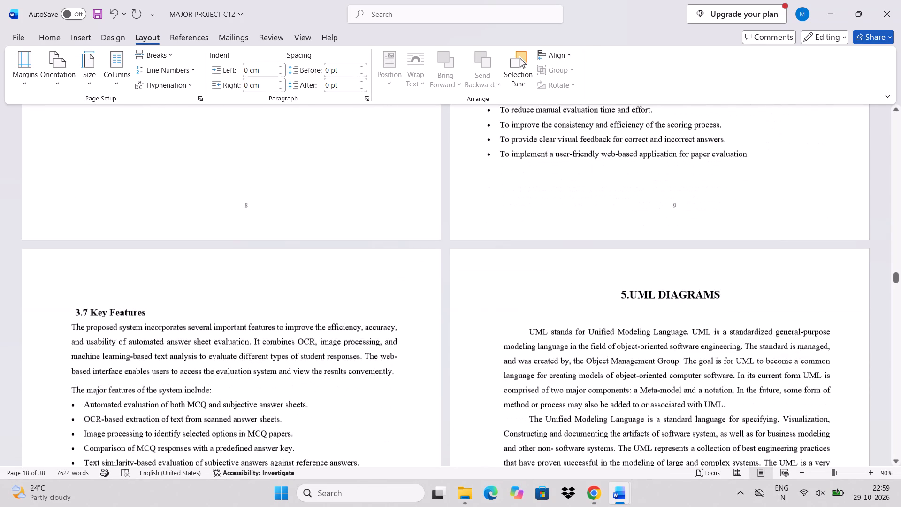
scroll(540, 304, "down", 1)
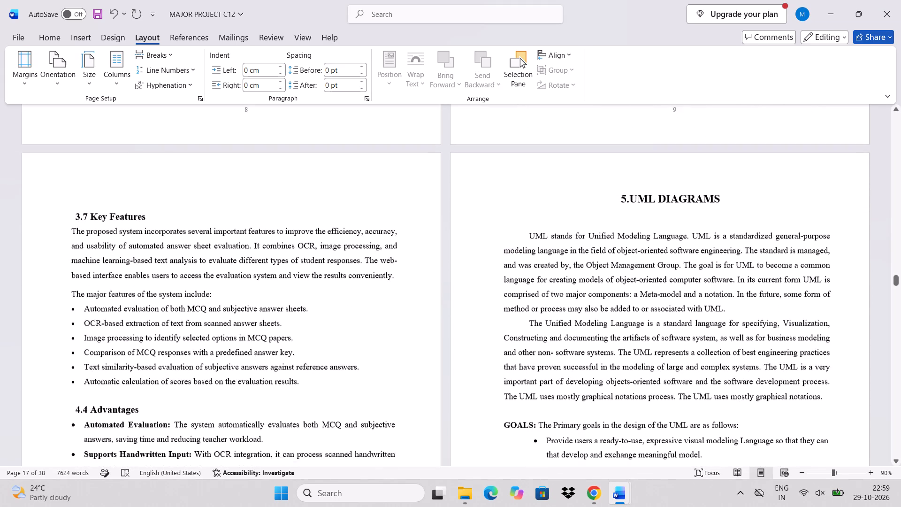
scroll(540, 304, "down", 1)
left_click(88, 206)
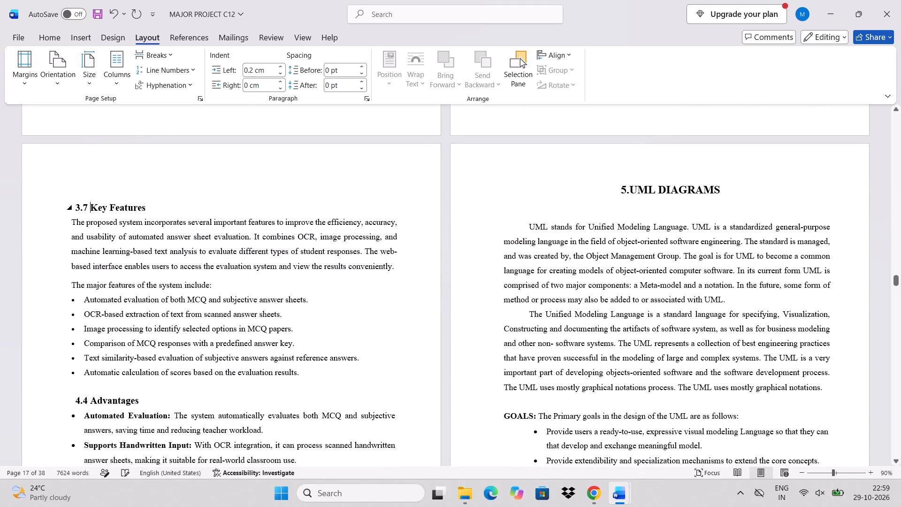
key("BackSpace")
type("403")
key("BackSpace")
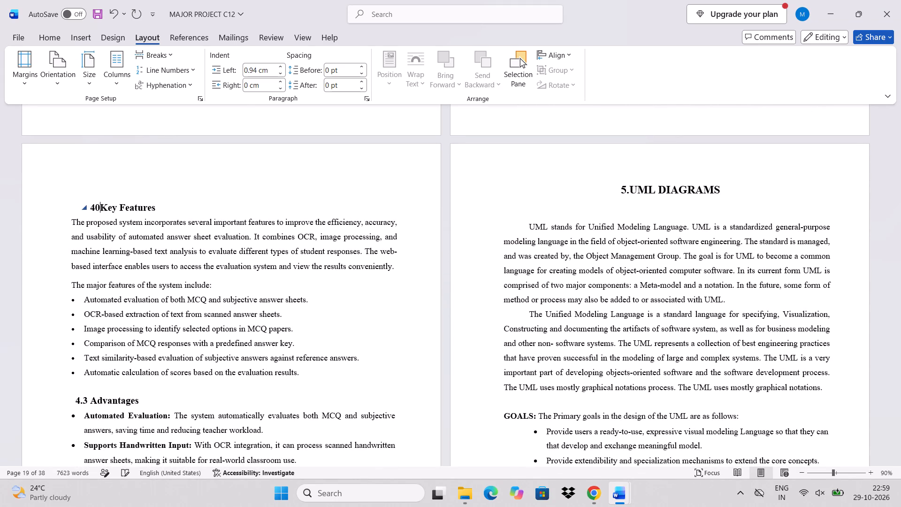
key("BackSpace")
key("period")
type("3")
key("space")
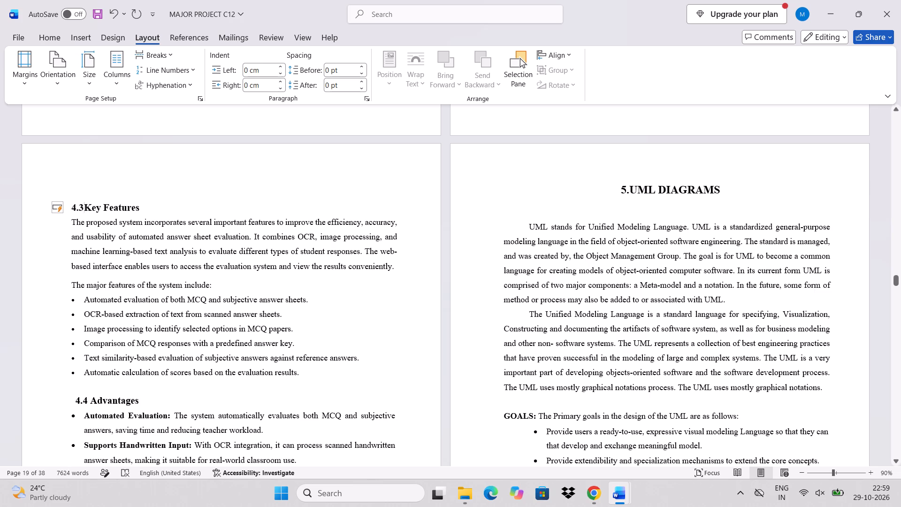
Check the heading numbering and layout of the Key Features and Advantages sections and the opening page of the UML Diagrams chapter.
scroll(125, 275, "down", 2)
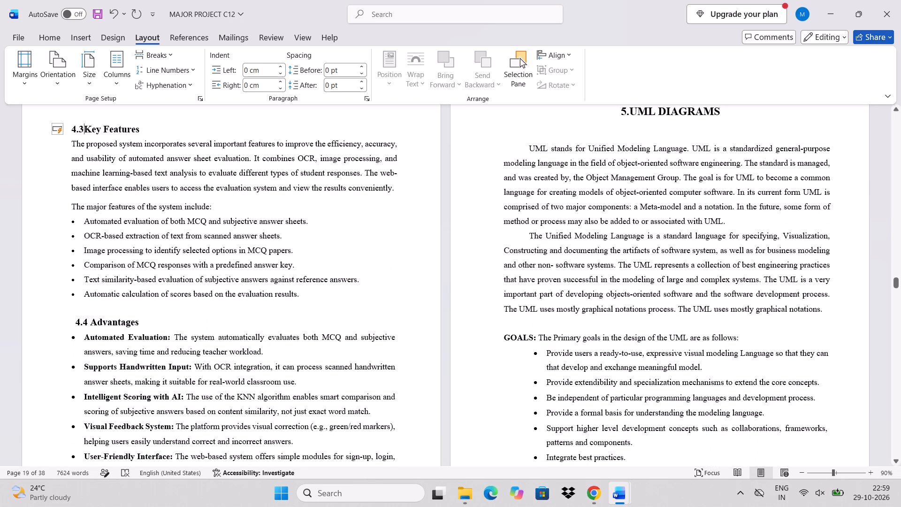
scroll(145, 343, "down", 3)
scroll(145, 343, "up", 4)
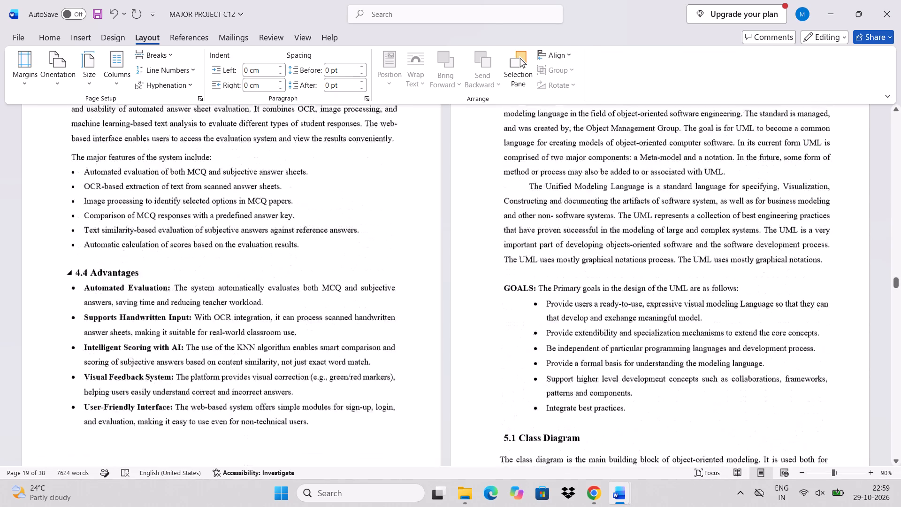
scroll(145, 343, "up", 1)
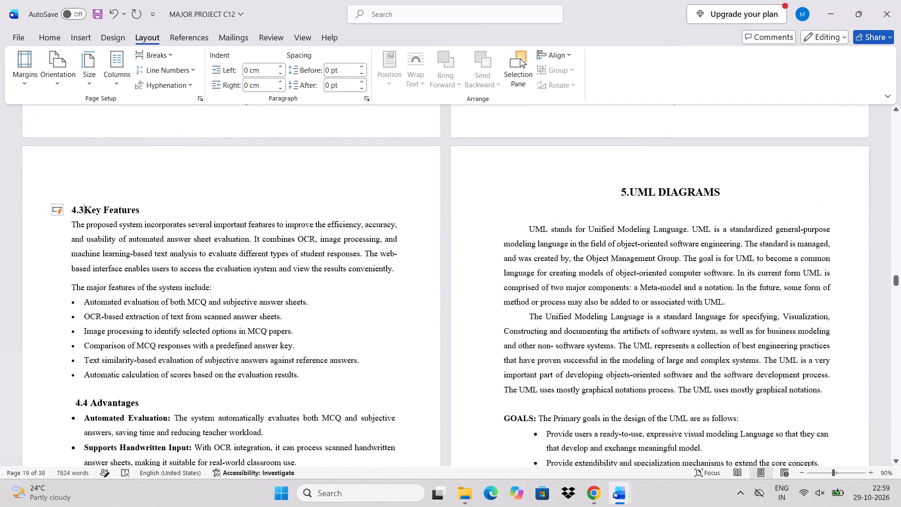
scroll(456, 342, "down", 2)
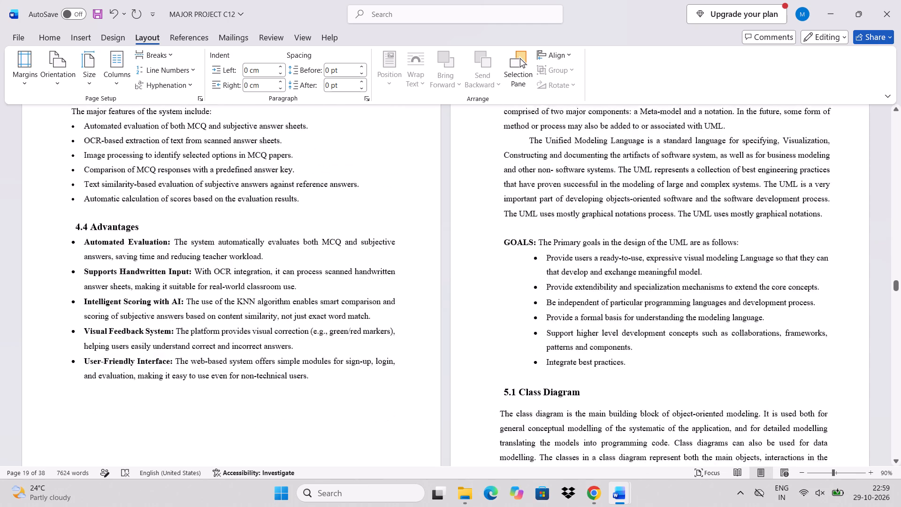
scroll(456, 342, "down", 1)
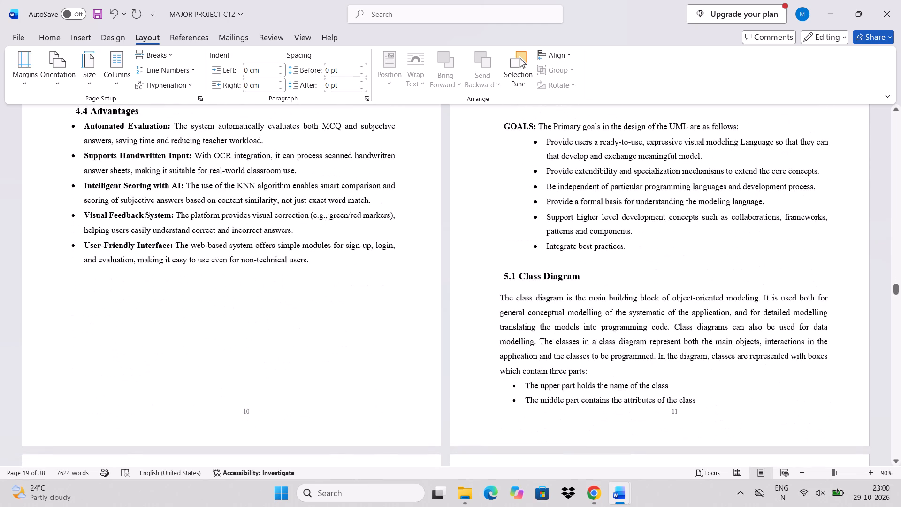
scroll(456, 342, "down", 1)
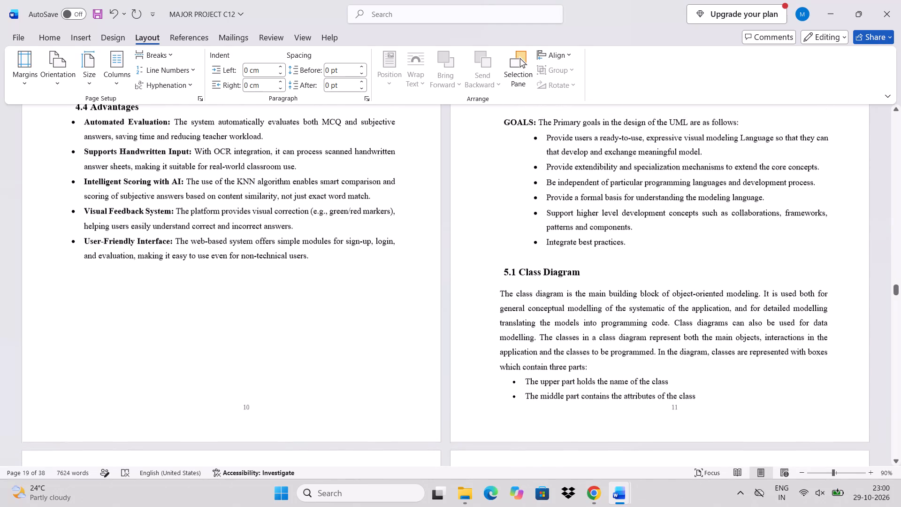
Examine the section numbers, figure captions and page flow of the UML diagrams from 5.1 to 5.5 and the Software Environment chapter start.
scroll(456, 342, "down", 4)
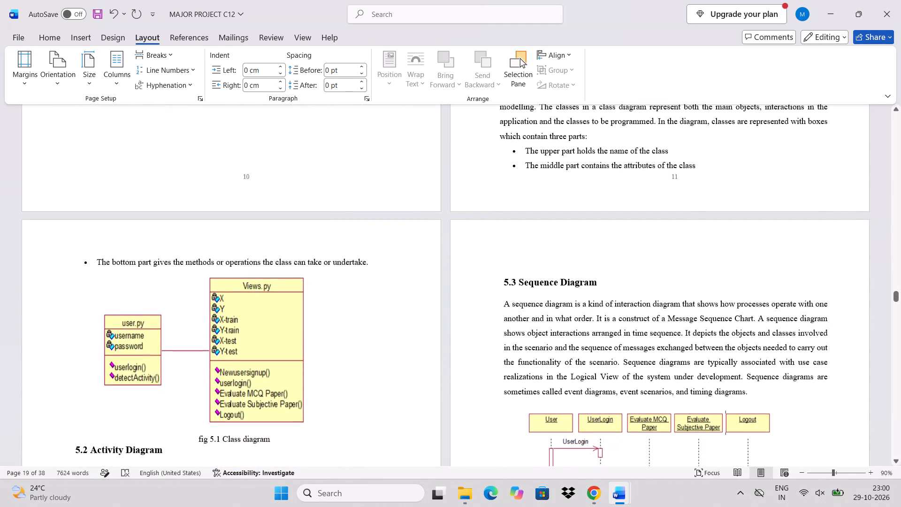
scroll(456, 342, "down", 1)
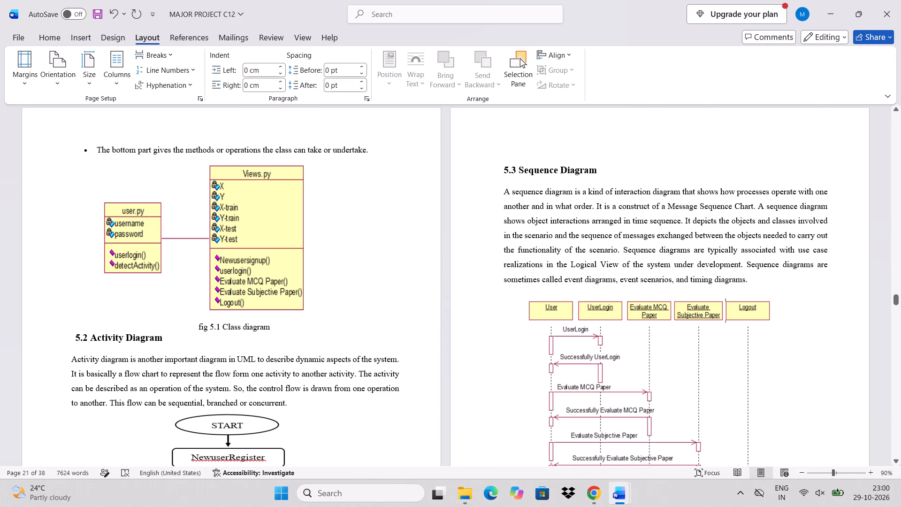
scroll(375, 298, "up", 1)
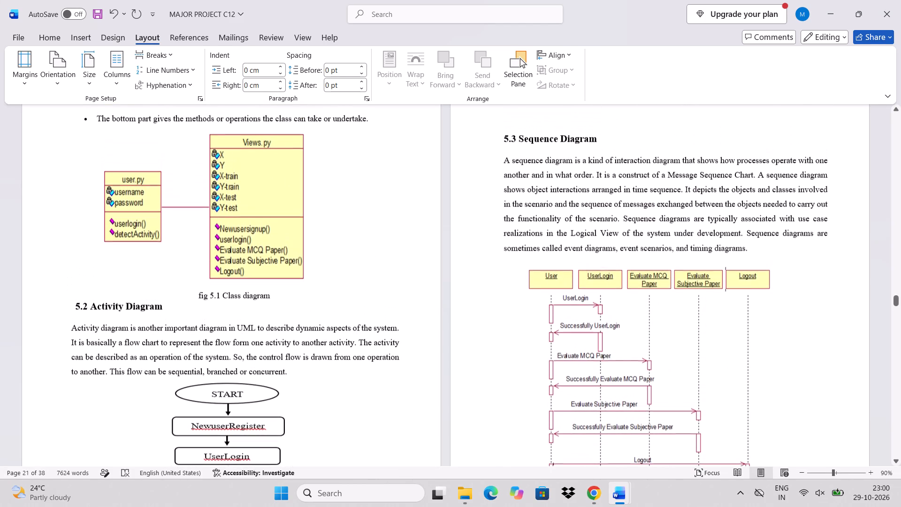
scroll(375, 298, "up", 1)
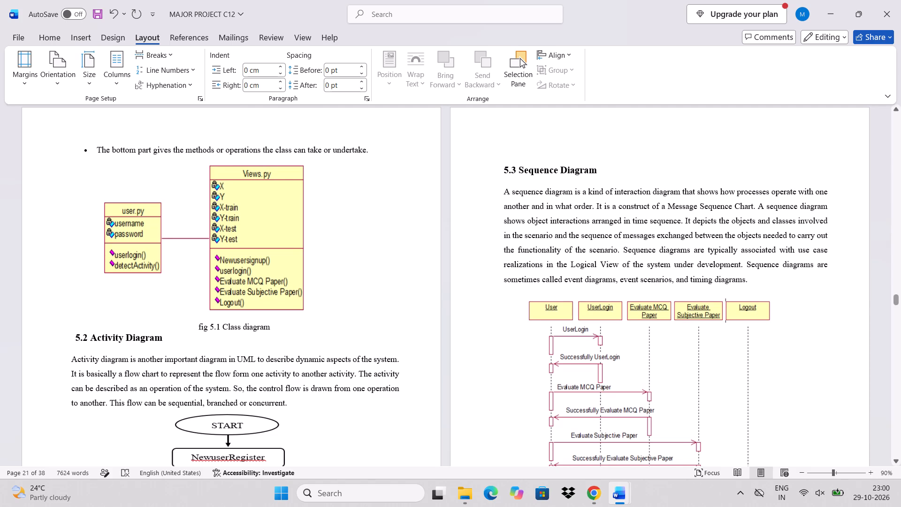
scroll(481, 287, "down", 3)
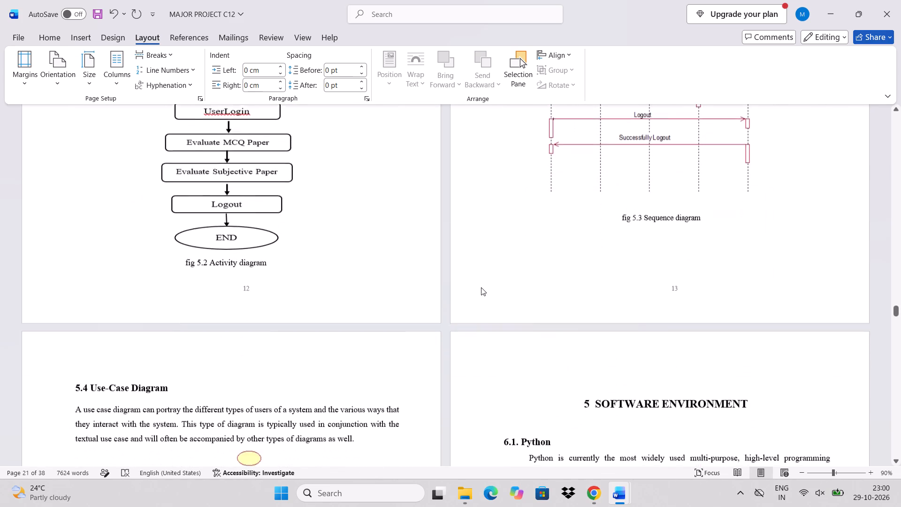
scroll(481, 287, "down", 3)
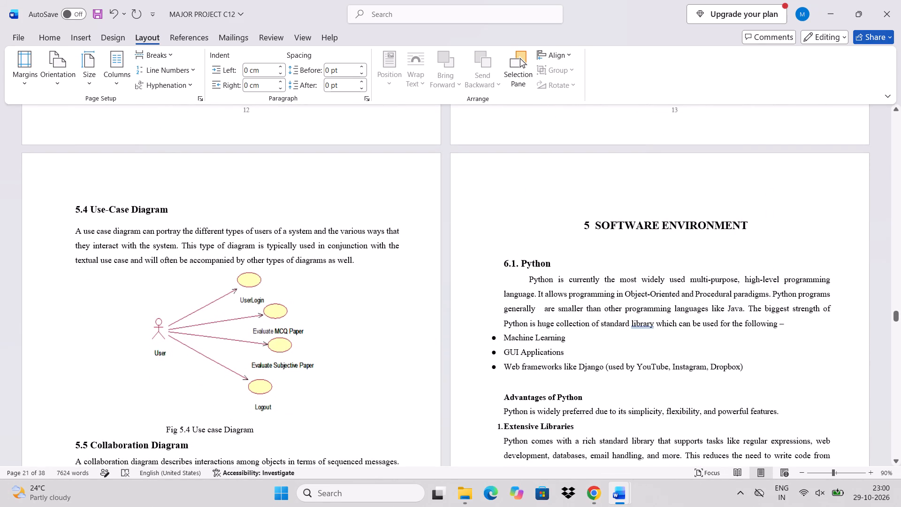
scroll(481, 287, "down", 2)
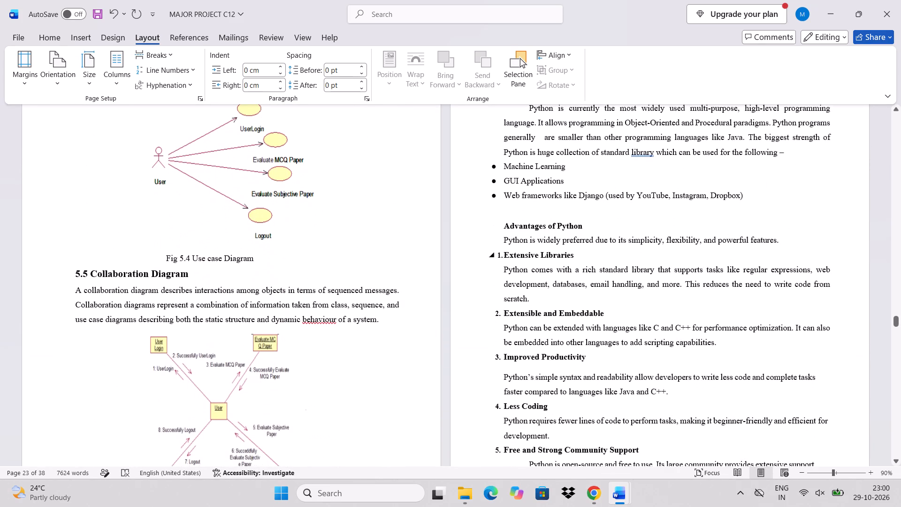
scroll(618, 223, "up", 1)
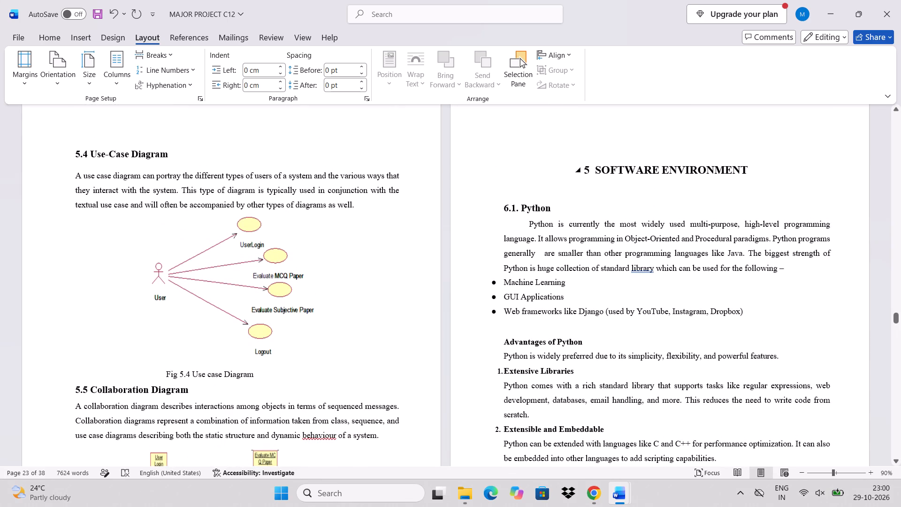
Renumber the Software Environment chapter heading as 6., replacing its automatic chapter number.
left_click(589, 173)
key("BackSpace")
key("6")
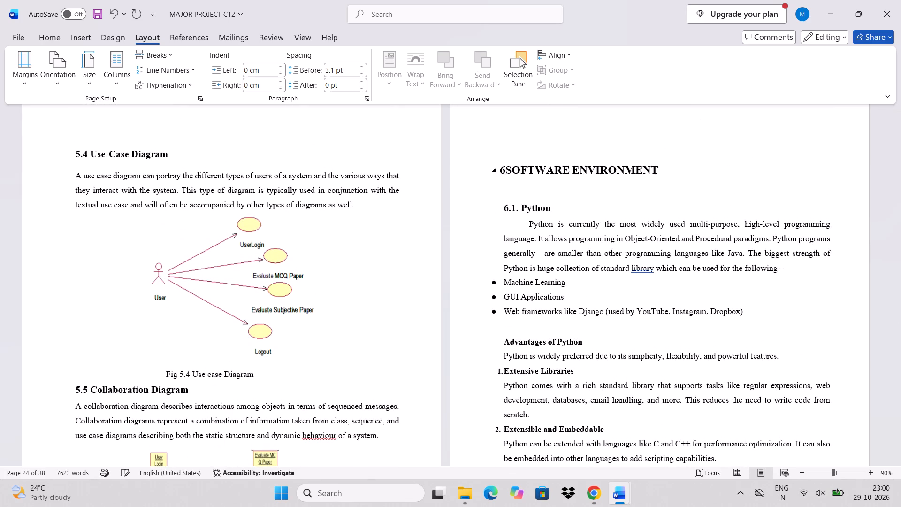
key("period")
Pad the 6.SOFTWARE ENVIRONMENT heading with leading spaces until it is roughly centred above the 6.1 Python section.
key("Left")
key("Left")
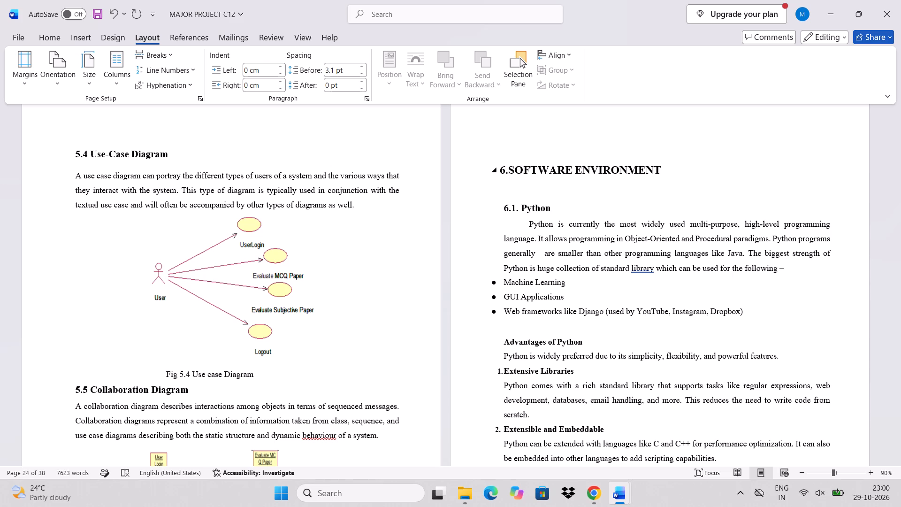
key("space")
key("space")
key("space")
key("space")
key("space")
key("space")
key("space")
key("space")
key("space")
key("space")
key("space")
key("space")
key("space")
key("space")
key("space")
key("space")
key("space")
key("space")
key("space")
key("space")
key("space")
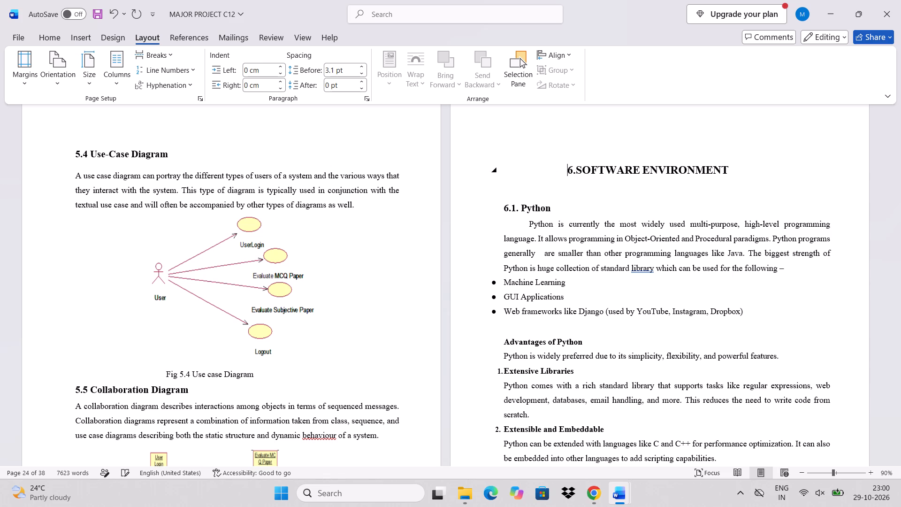
key("space")
key("space")
key("space")
key("space")
key("space")
key("space")
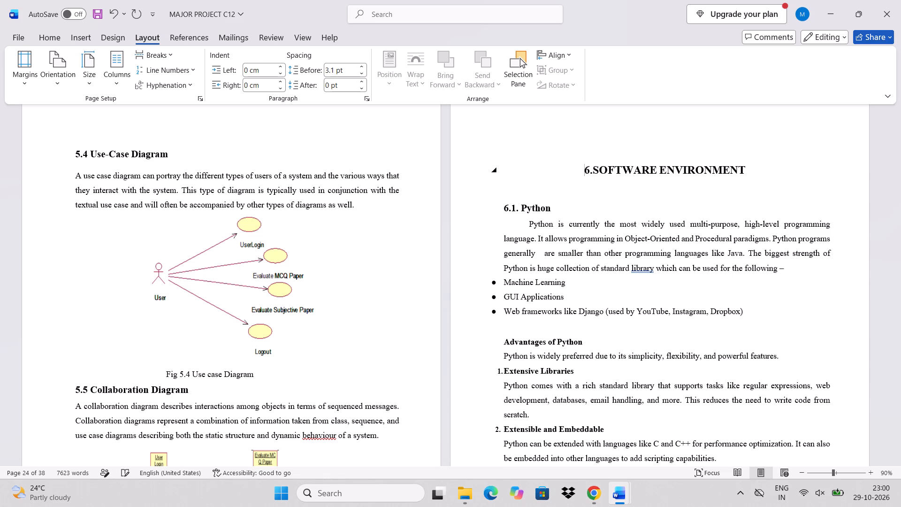
Examine the headings, figure captions 6.1 to 6.12 and page flow of the Python section in the Software Environment chapter.
scroll(655, 258, "down", 2)
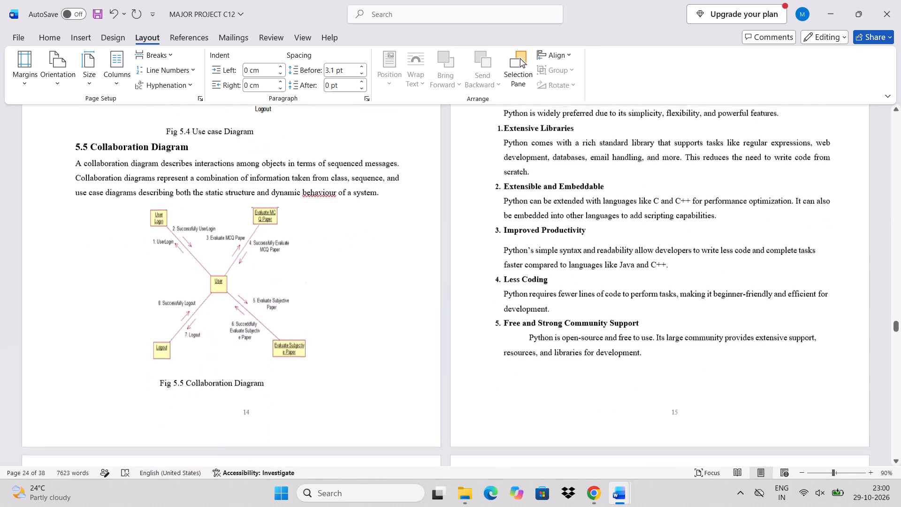
scroll(655, 258, "down", 3)
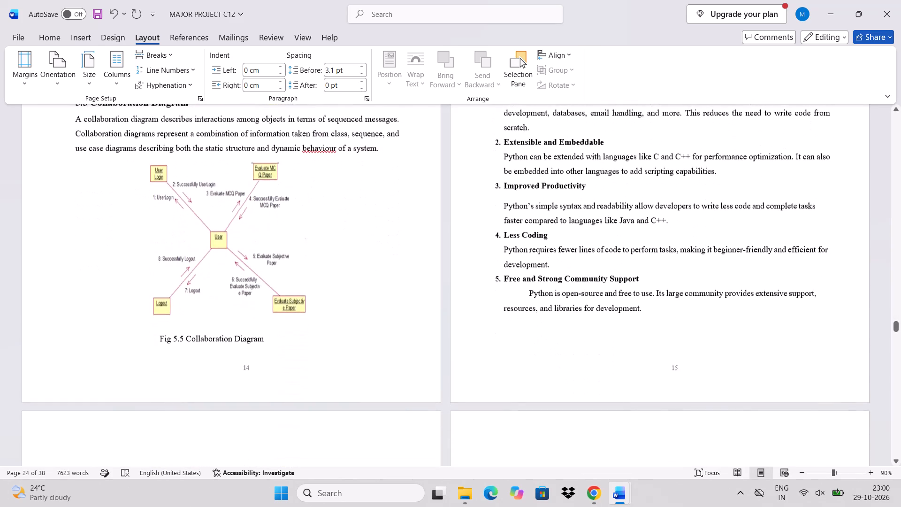
scroll(655, 258, "down", 3)
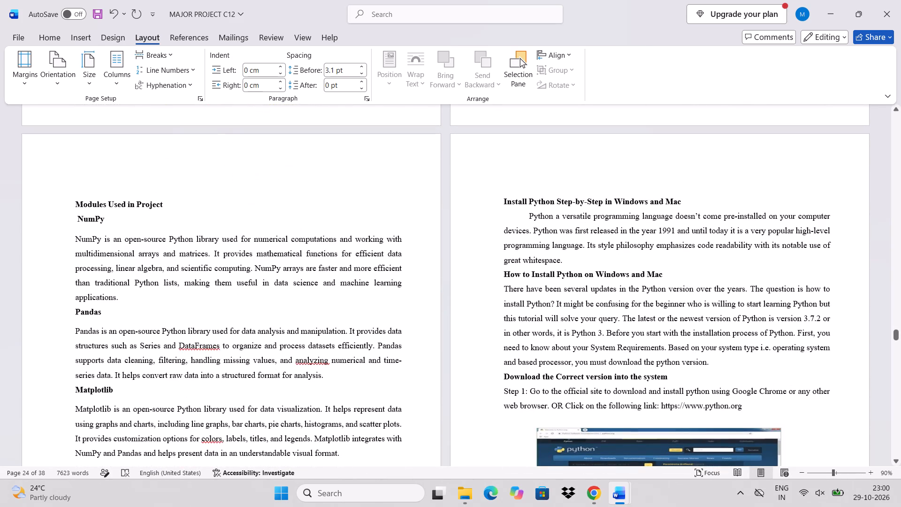
scroll(536, 280, "down", 1)
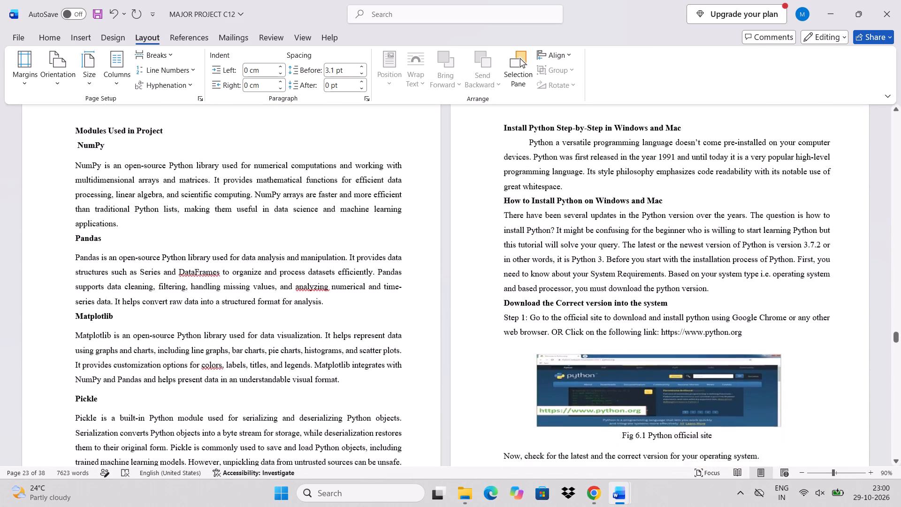
scroll(536, 280, "down", 2)
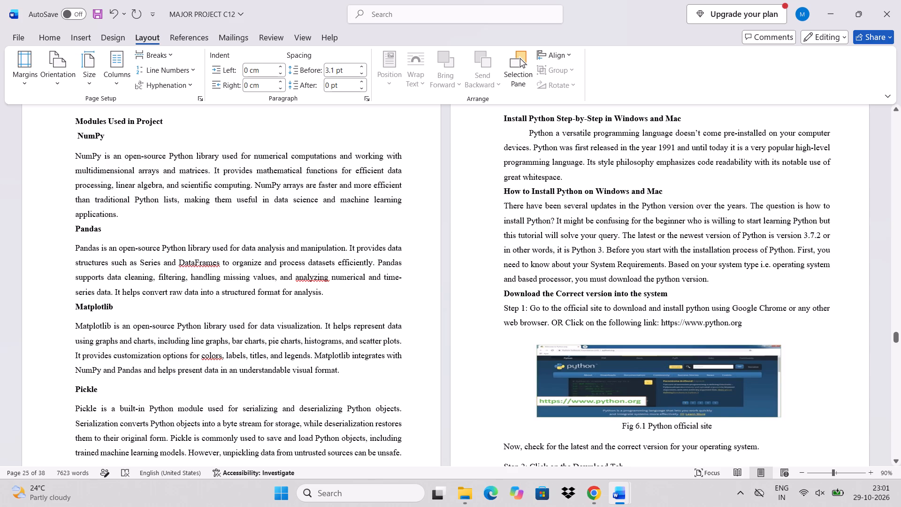
scroll(488, 317, "down", 4)
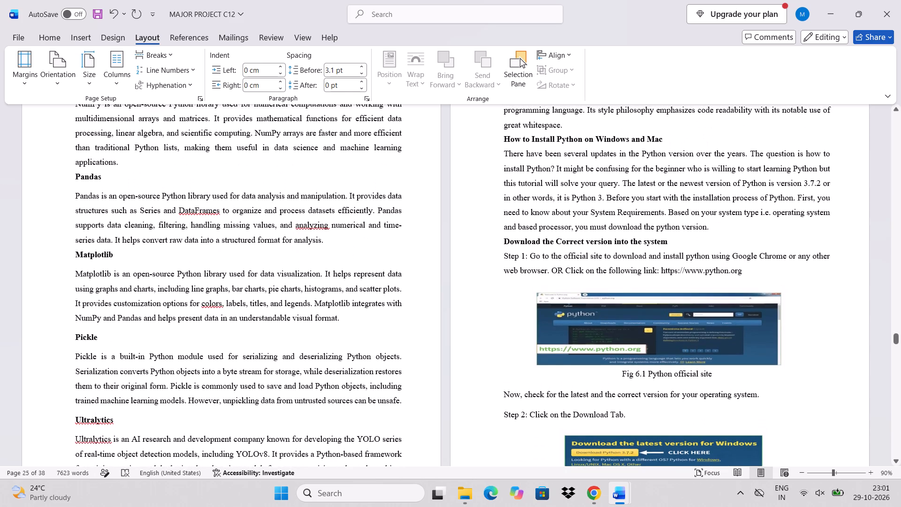
scroll(588, 353, "down", 4)
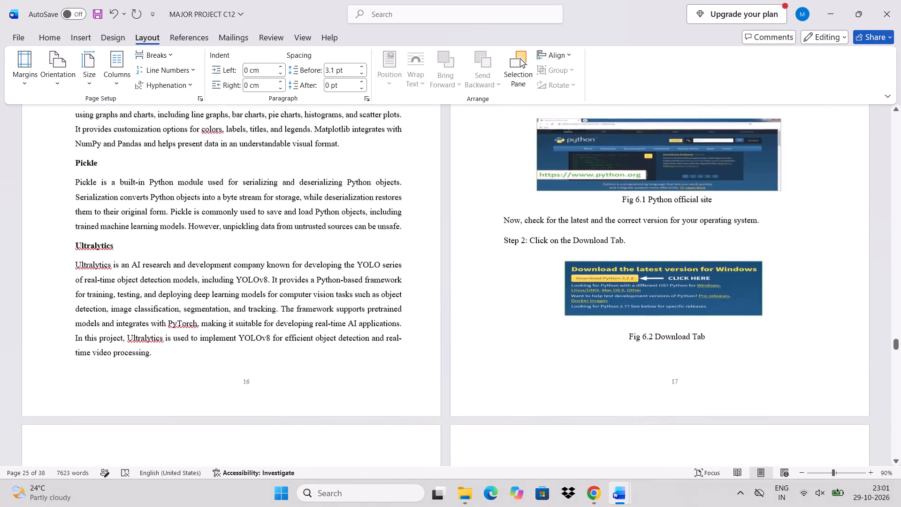
scroll(588, 353, "down", 1)
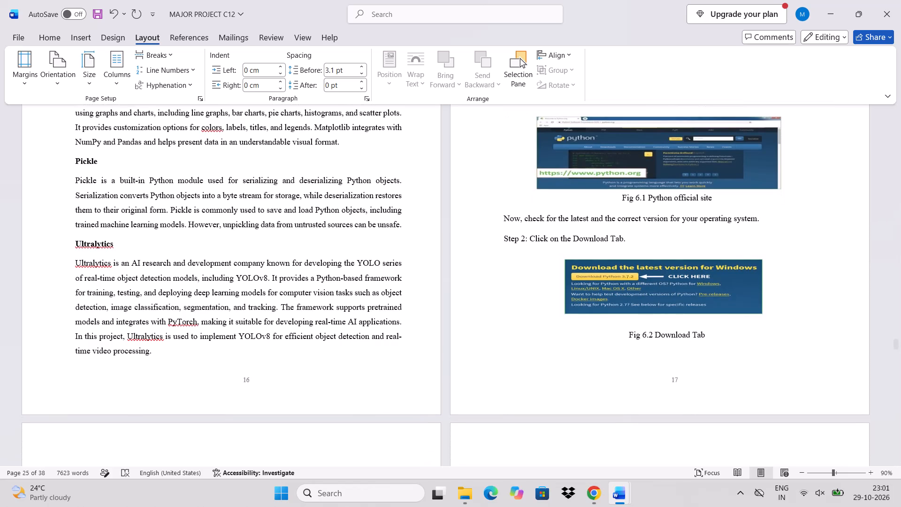
scroll(588, 353, "down", 2)
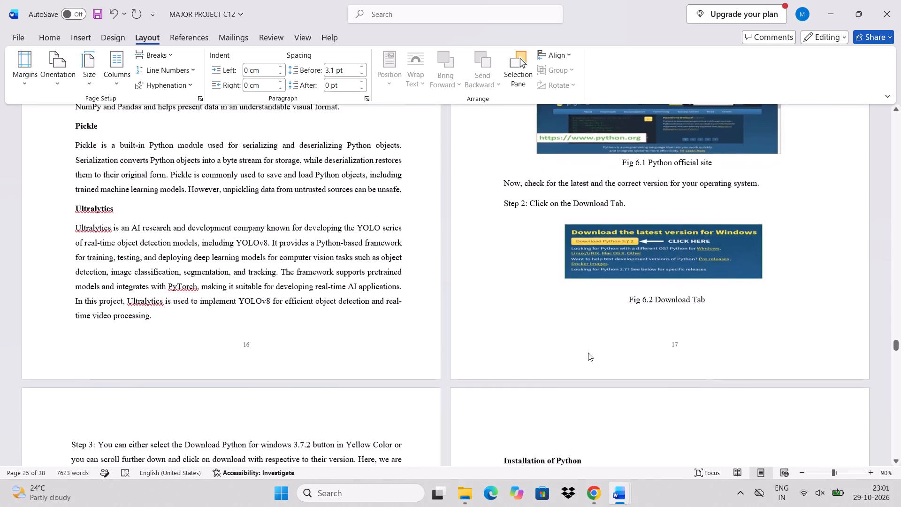
scroll(588, 353, "down", 2)
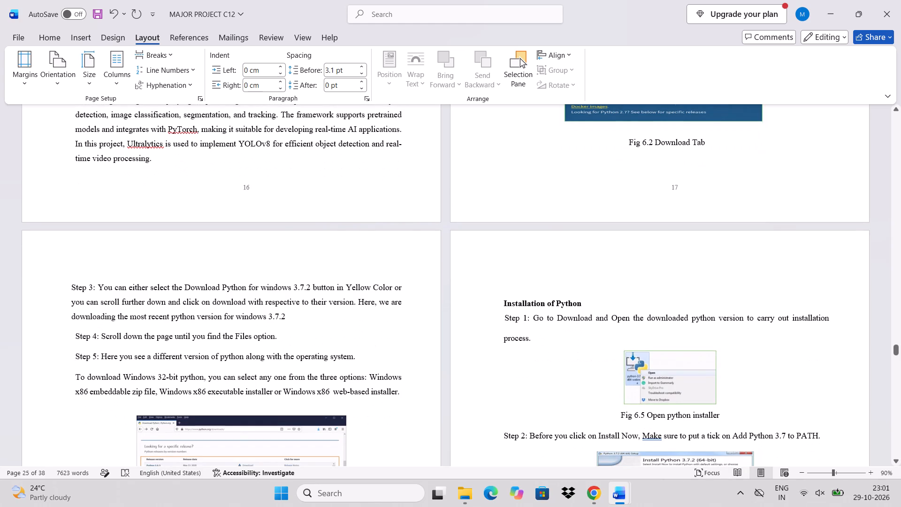
scroll(588, 353, "down", 2)
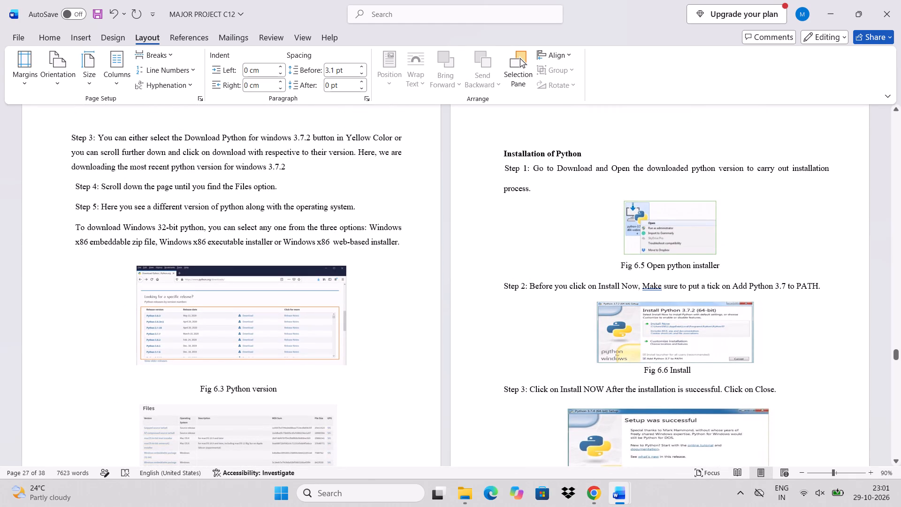
scroll(639, 364, "down", 3)
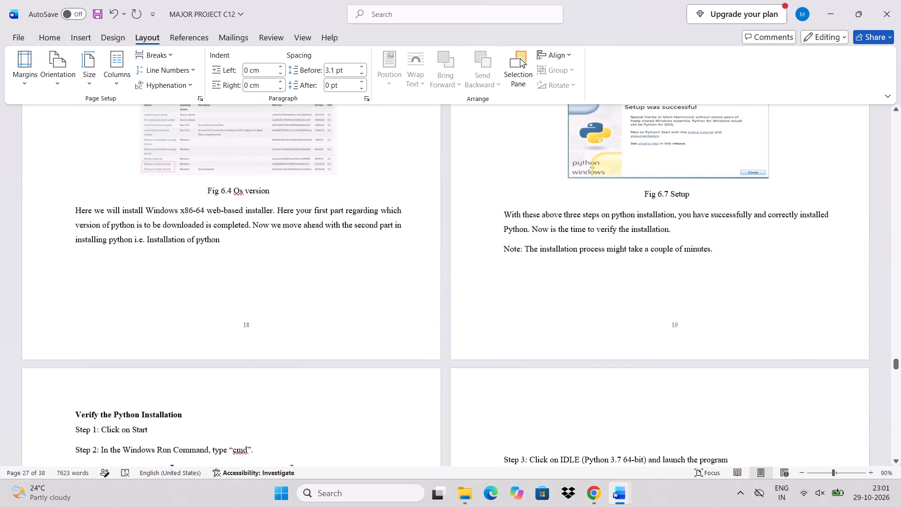
scroll(639, 364, "up", 1)
scroll(639, 364, "down", 3)
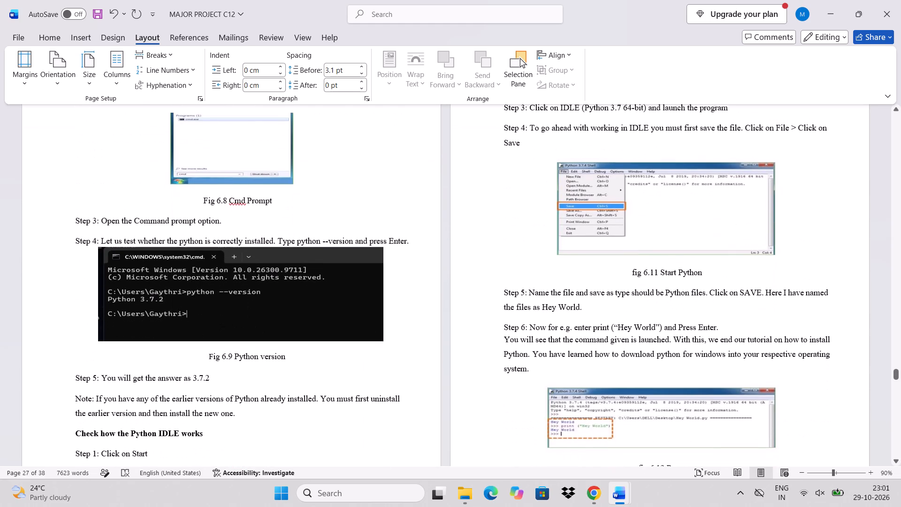
scroll(639, 364, "down", 2)
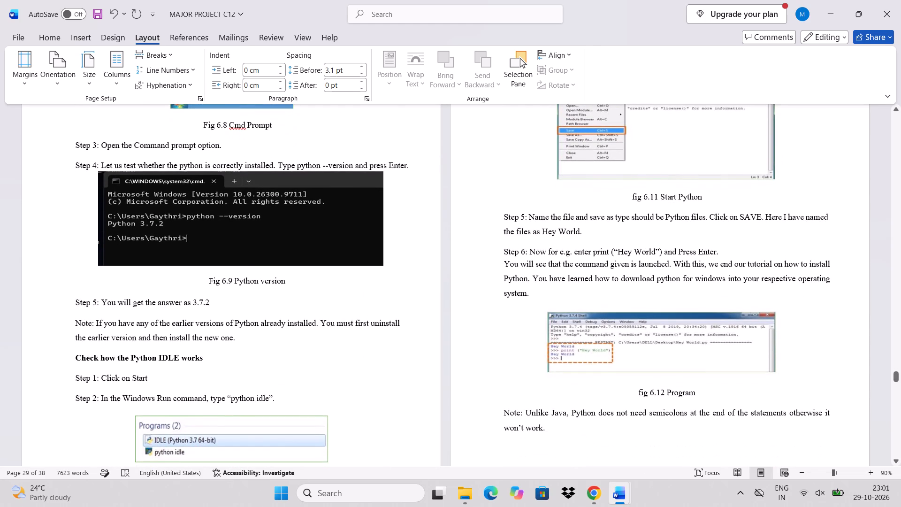
Check the section numbering and layout from 6.2 Django through the System Requirements chapter to sections 8.1 and 8.2.
scroll(639, 364, "down", 4)
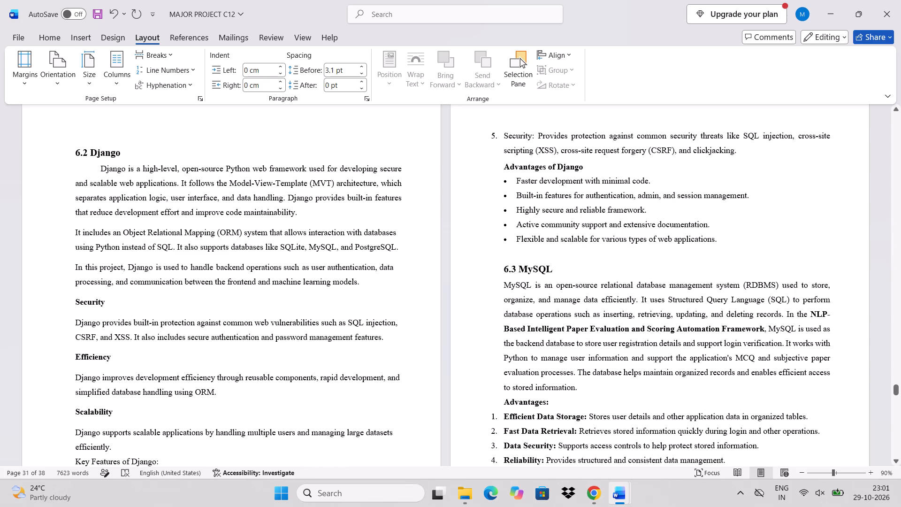
scroll(760, 390, "down", 3)
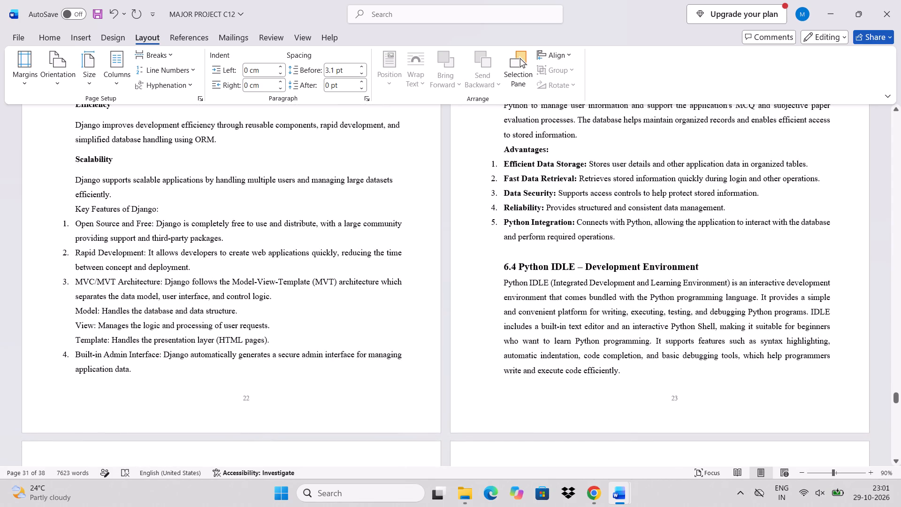
scroll(760, 390, "down", 2)
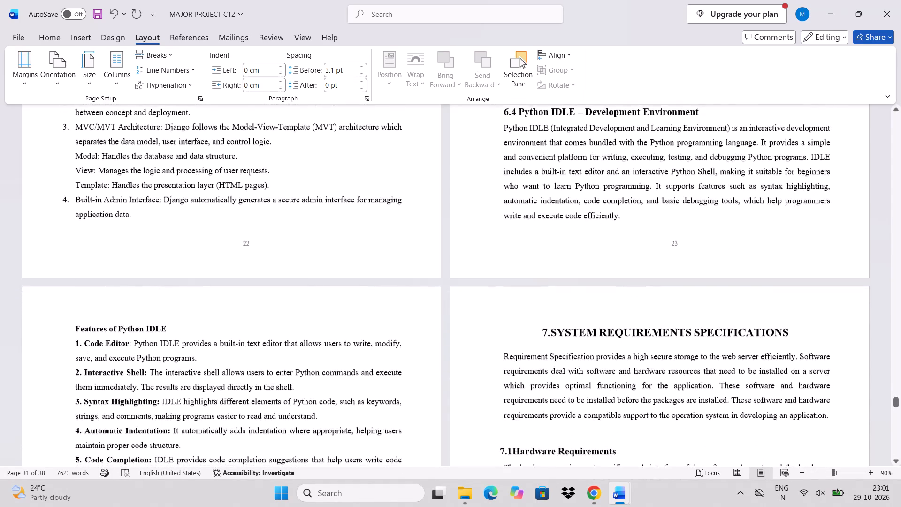
scroll(760, 390, "down", 3)
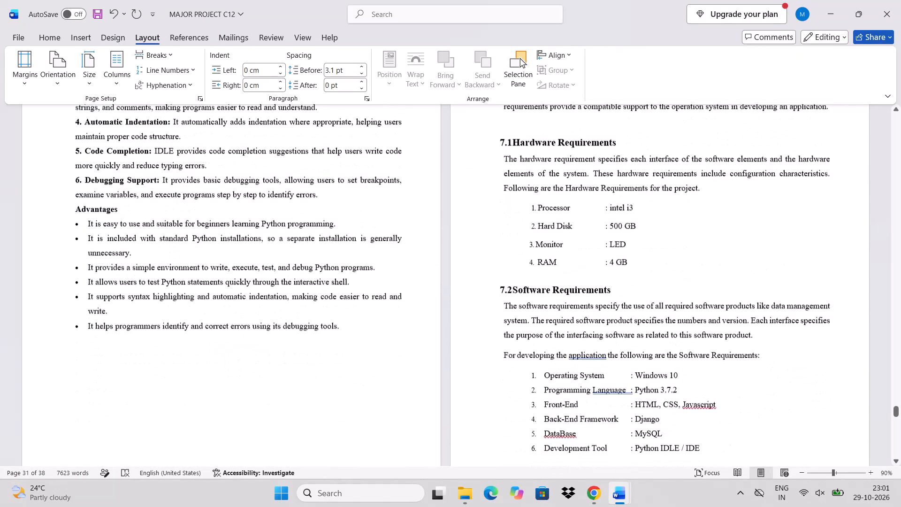
scroll(760, 390, "down", 4)
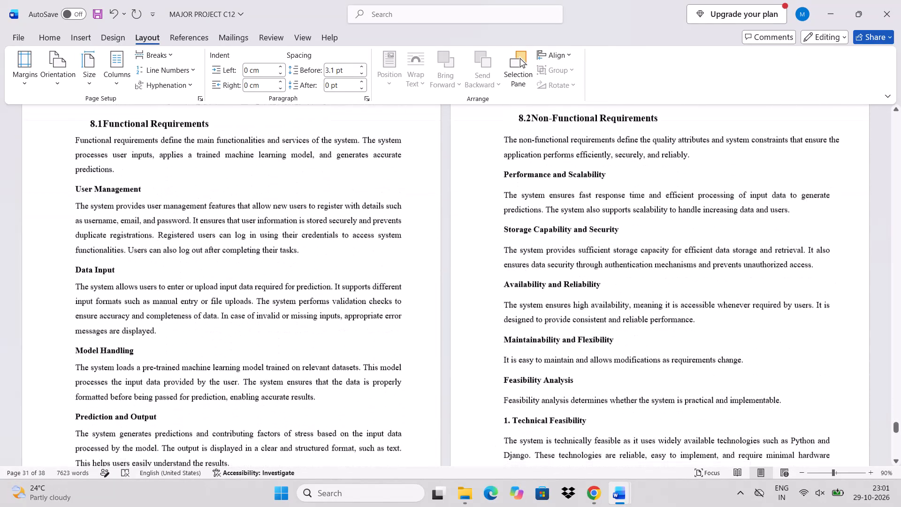
Review the front matter, reading the entries and page numbers in the table of contents and List of Figures.
scroll(760, 390, "up", 10)
scroll(760, 390, "up", 20)
scroll(760, 390, "up", 3)
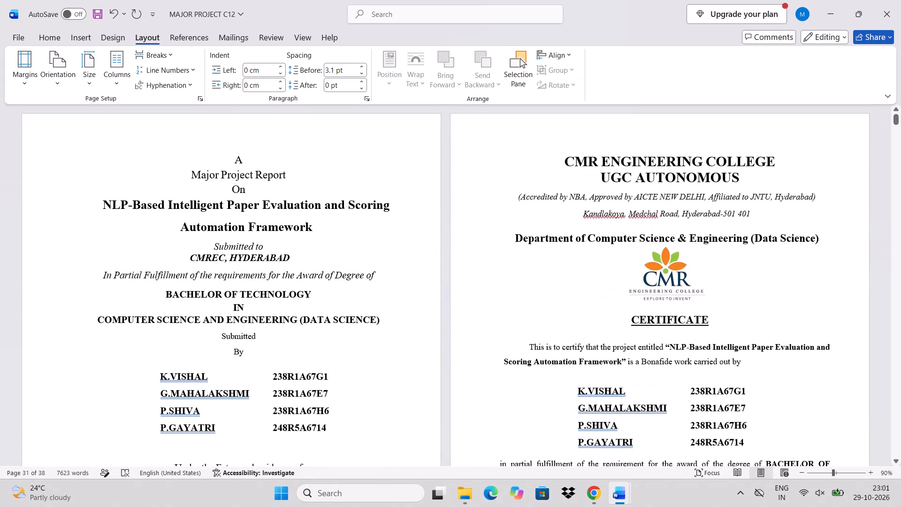
scroll(701, 300, "down", 4)
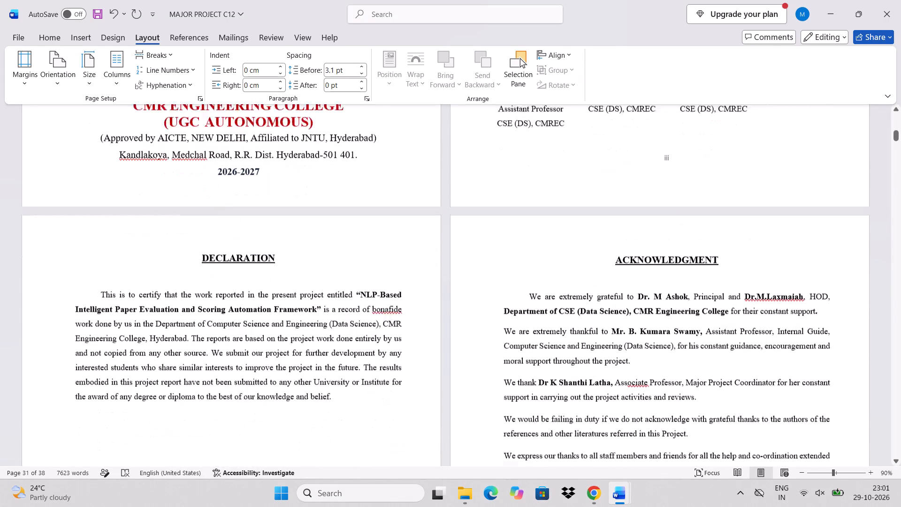
scroll(701, 300, "down", 1)
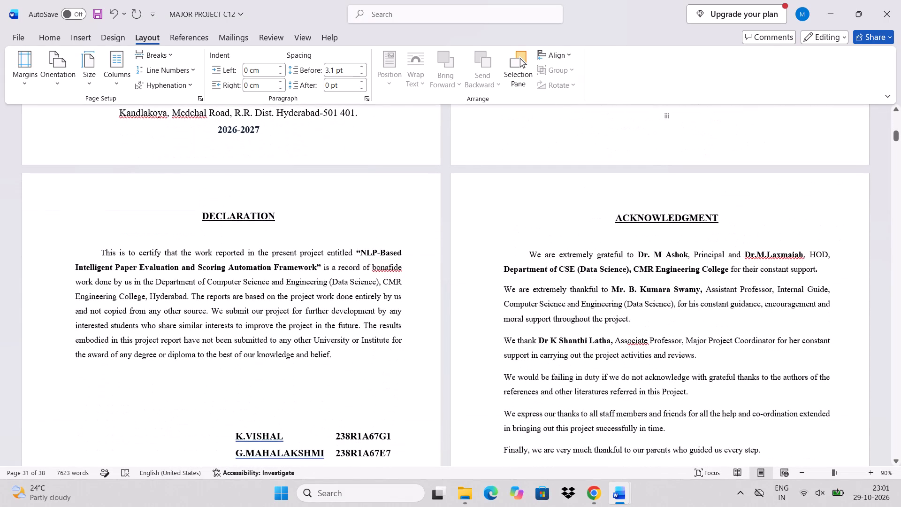
scroll(701, 300, "down", 7)
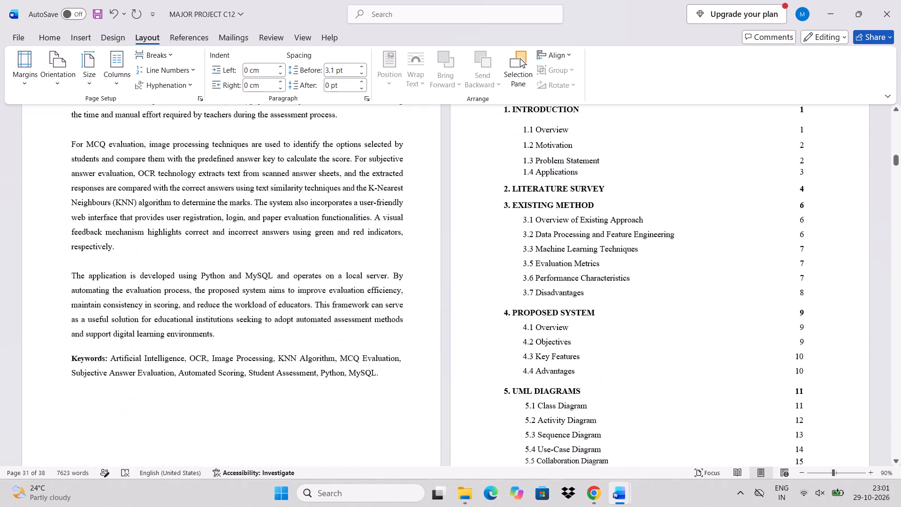
scroll(701, 300, "down", 3)
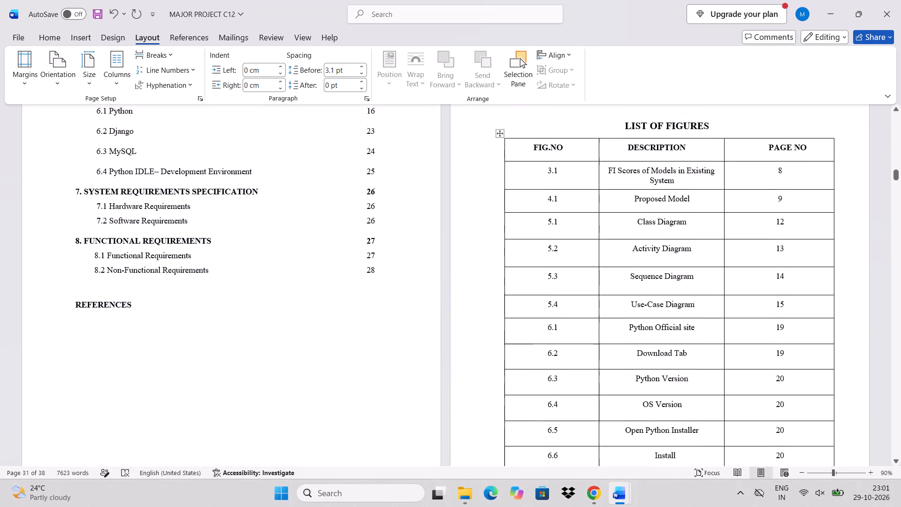
scroll(701, 300, "down", 1)
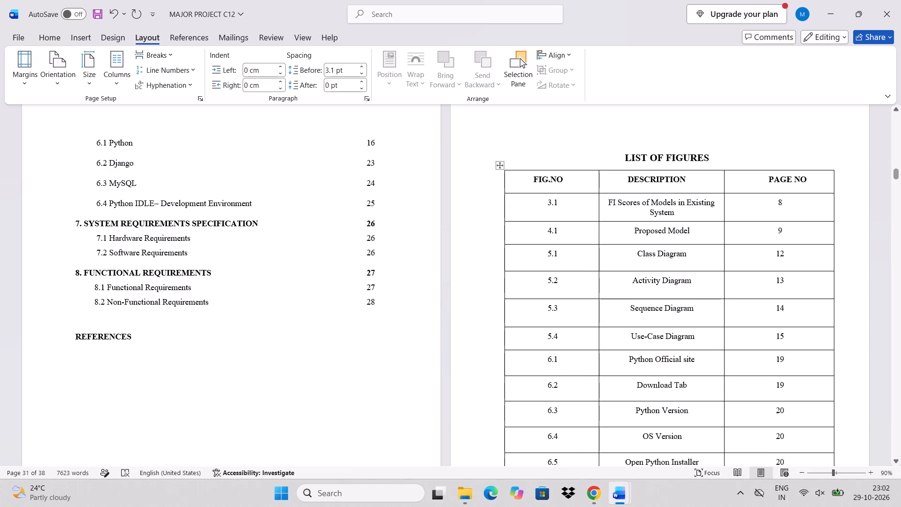
Delete the 3.5 Evaluation Metrics entry and its page number from the Existing Method part of the table of contents.
scroll(407, 302, "up", 5)
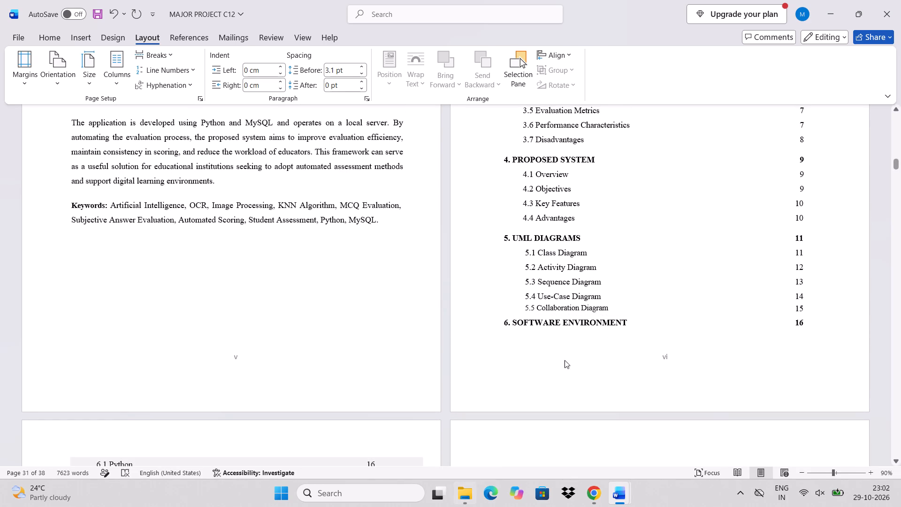
scroll(583, 353, "up", 1)
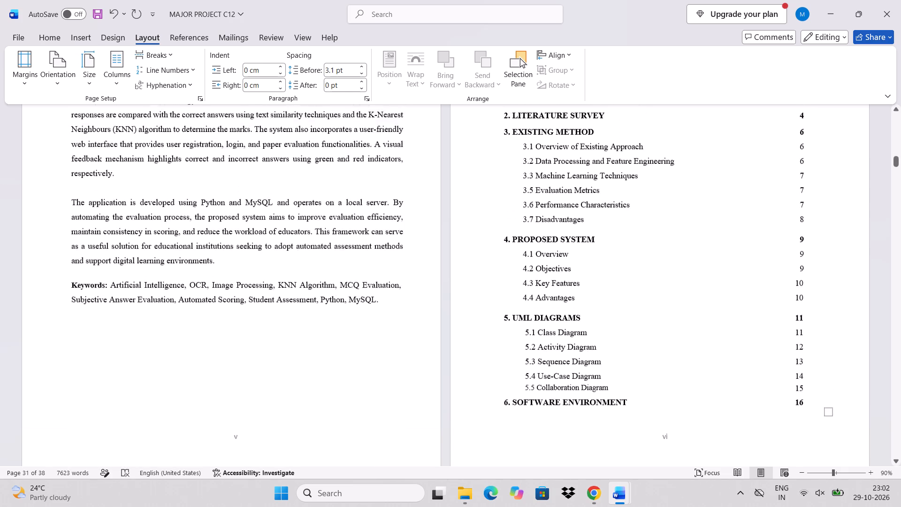
scroll(583, 353, "up", 1)
left_click_drag(524, 234, 624, 232)
key("BackSpace")
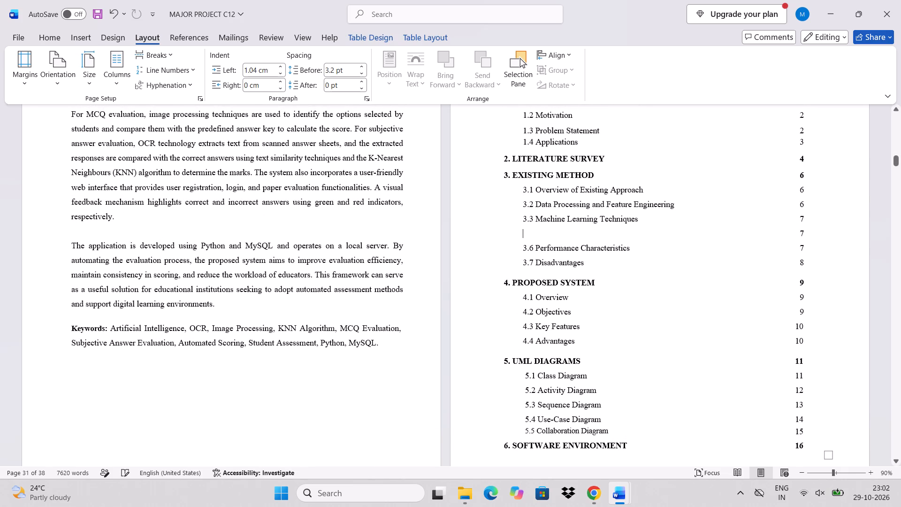
key("BackSpace")
key("BackSpace")
key("BackSpace")
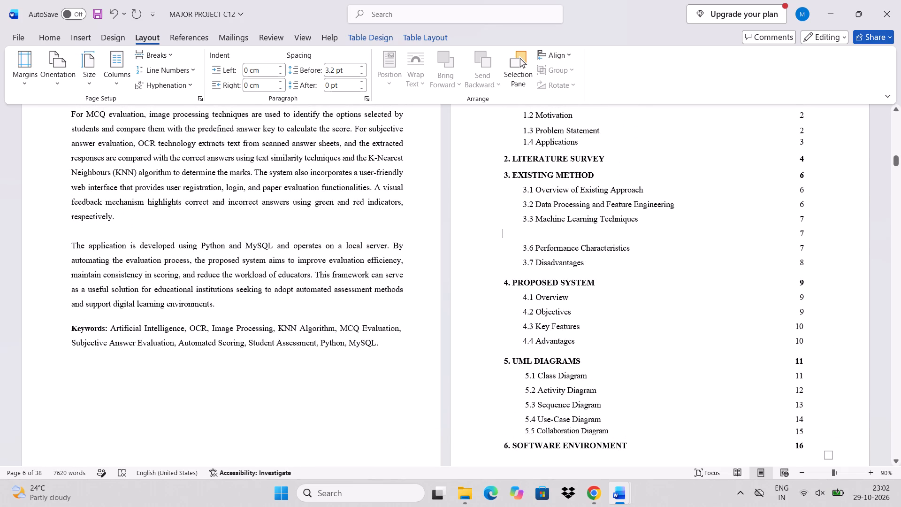
left_click(806, 232)
key("BackSpace")
key("BackSpace")
Clear the leftover spaces from the blank contents row beneath 3.3 Machine Learning Techniques.
key("BackSpace")
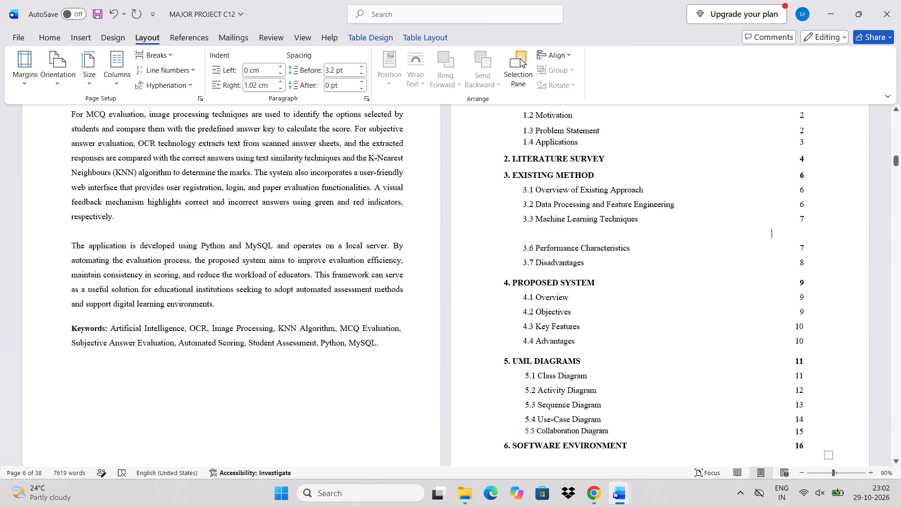
key("BackSpace")
key("BackSpace")
key("BackSpace")
key("BackSpace")
key("BackSpace")
key("BackSpace")
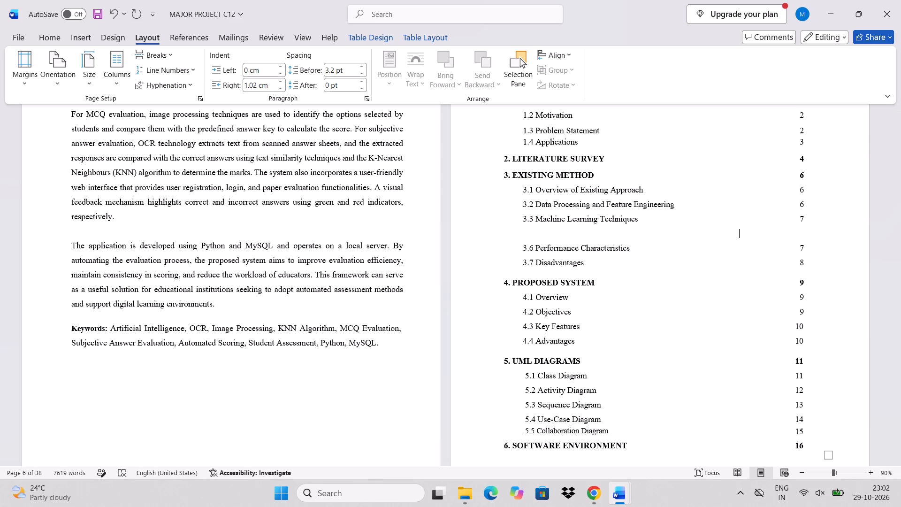
key("BackSpace")
Renumber the contents entries Performance Characteristics as 3.4 and Disadvantages as 3.5.
left_click(532, 248)
key("BackSpace")
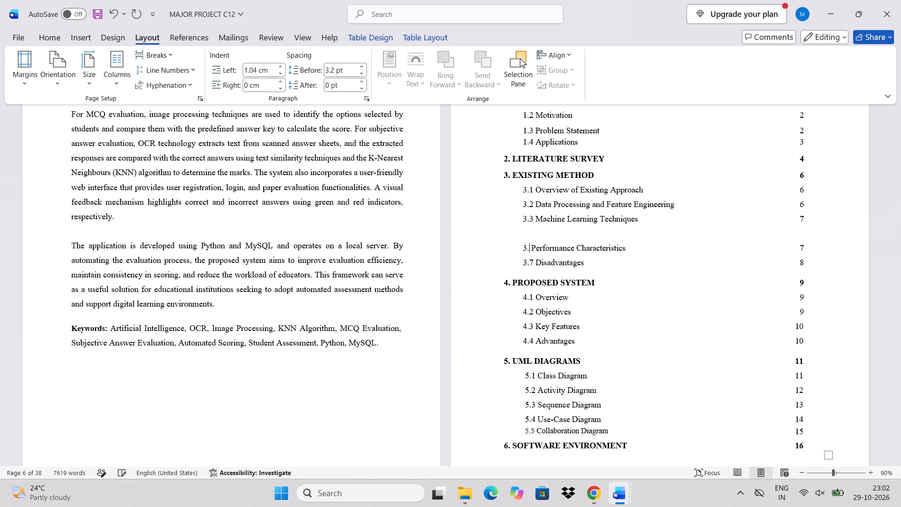
key("4")
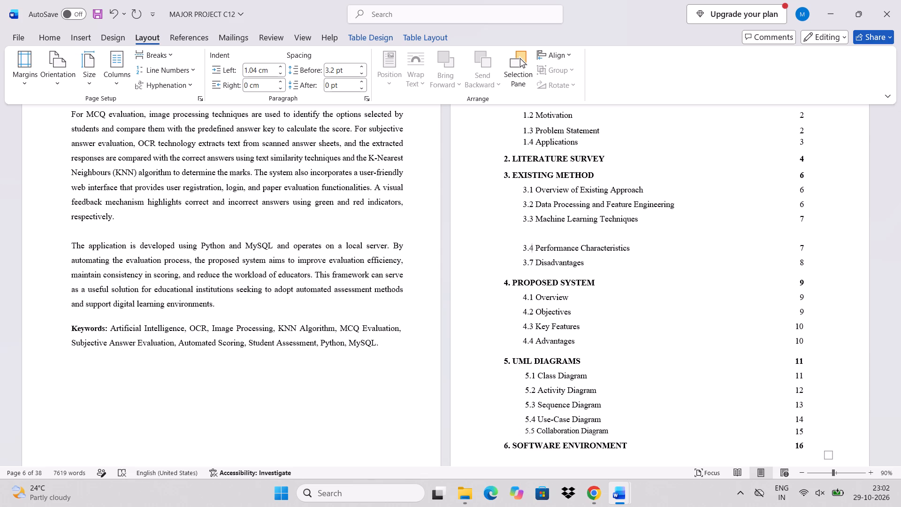
left_click(534, 261)
key("Left")
key("BackSpace")
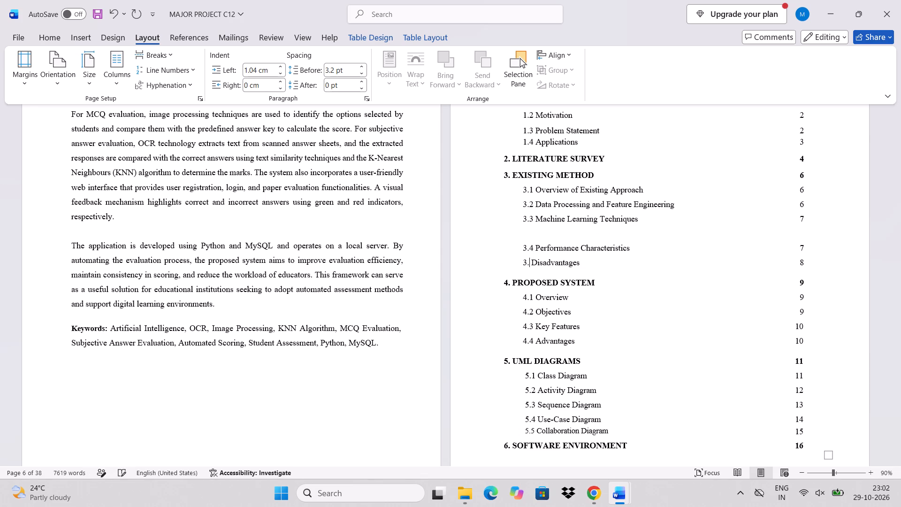
key("5")
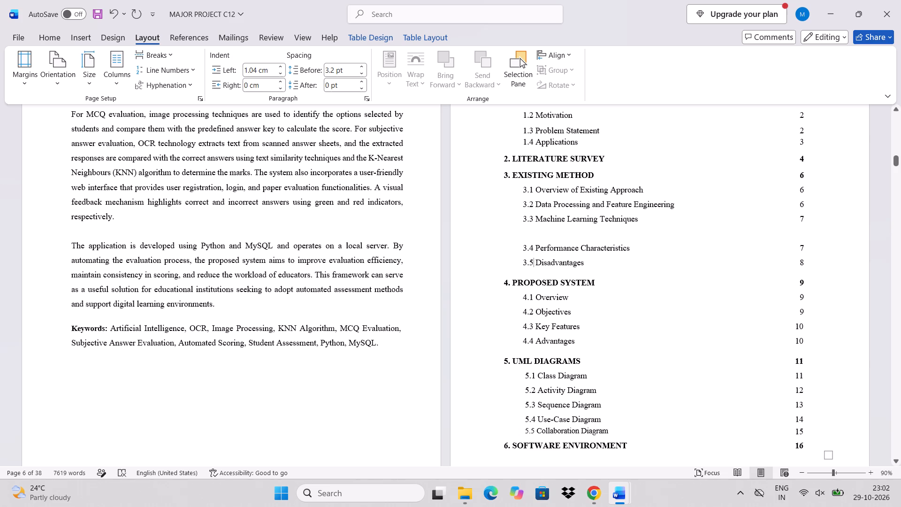
Try to remove the blank contents row between entries 3.3 and 3.4, deleting its empty cell with cells shifted left.
left_click_drag(519, 249, 625, 251)
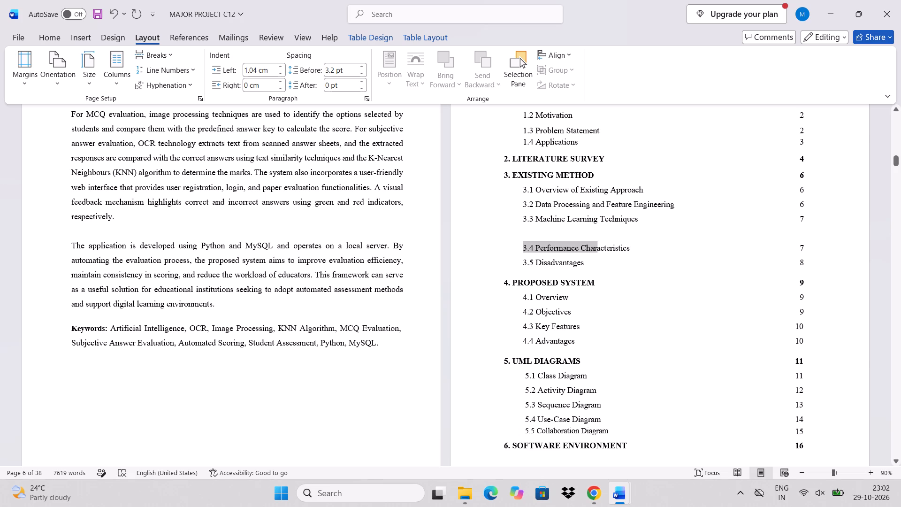
left_click_drag(625, 251, 830, 248)
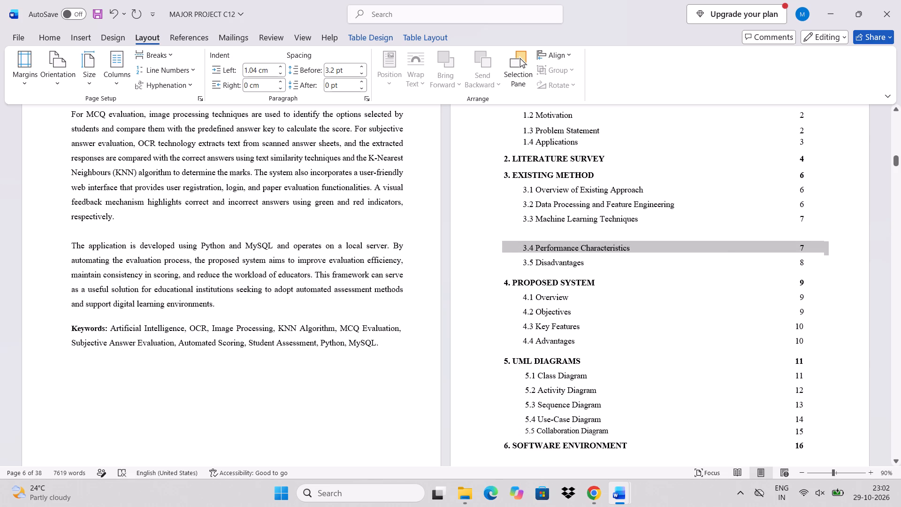
left_click_drag(830, 248, 608, 237)
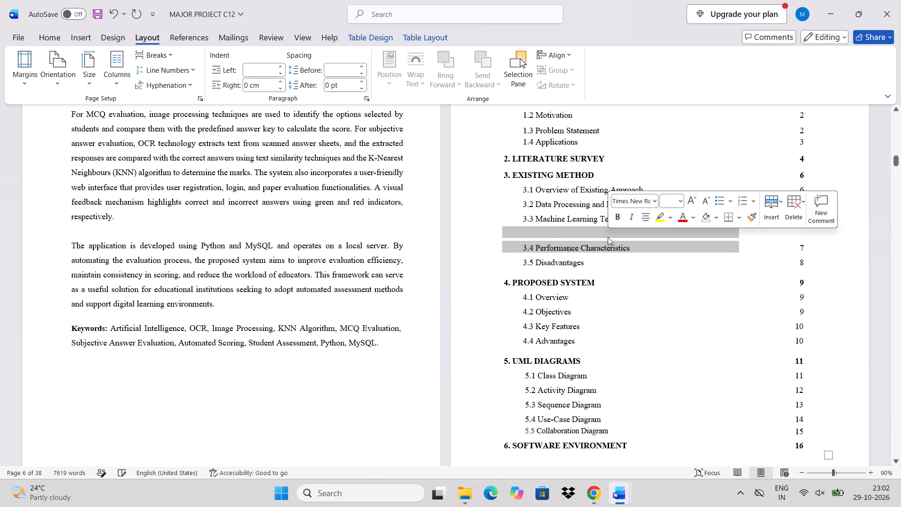
left_click(543, 229)
left_click_drag(516, 234, 705, 230)
triple_click(705, 230)
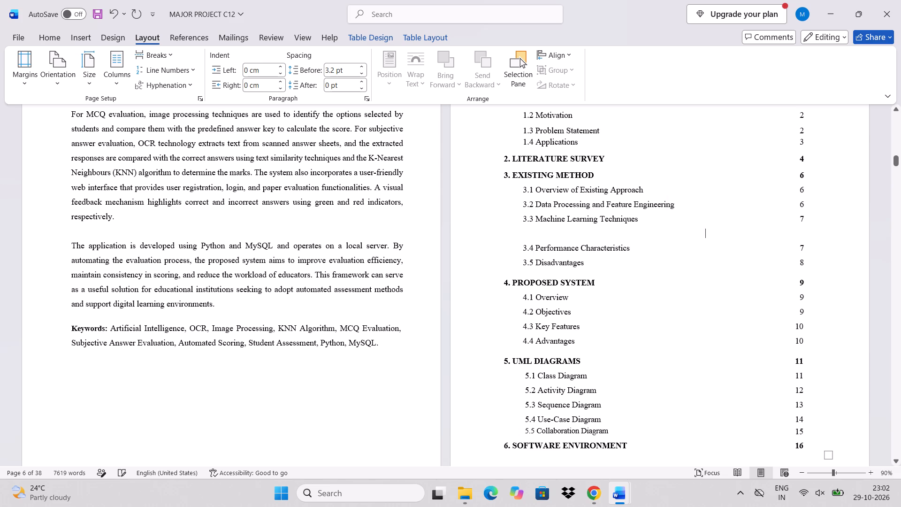
left_click(705, 230)
triple_click(697, 231)
key("BackSpace")
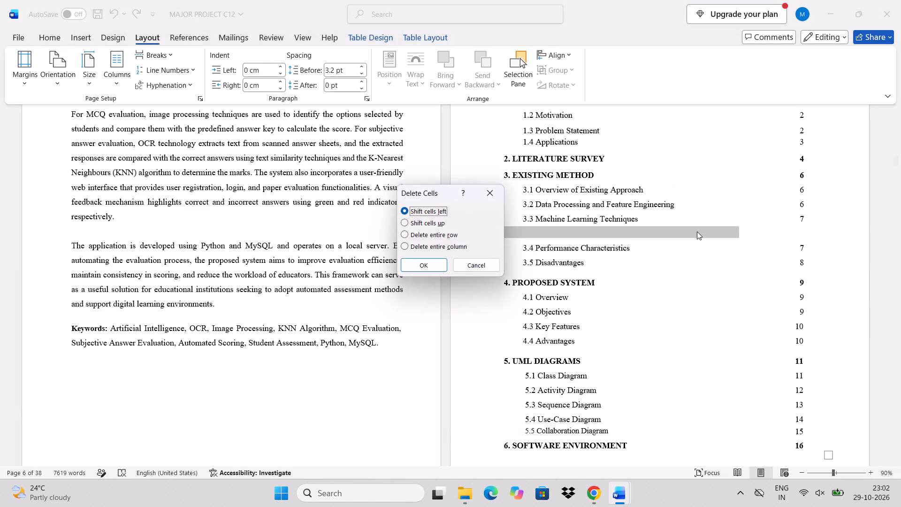
left_click(421, 261)
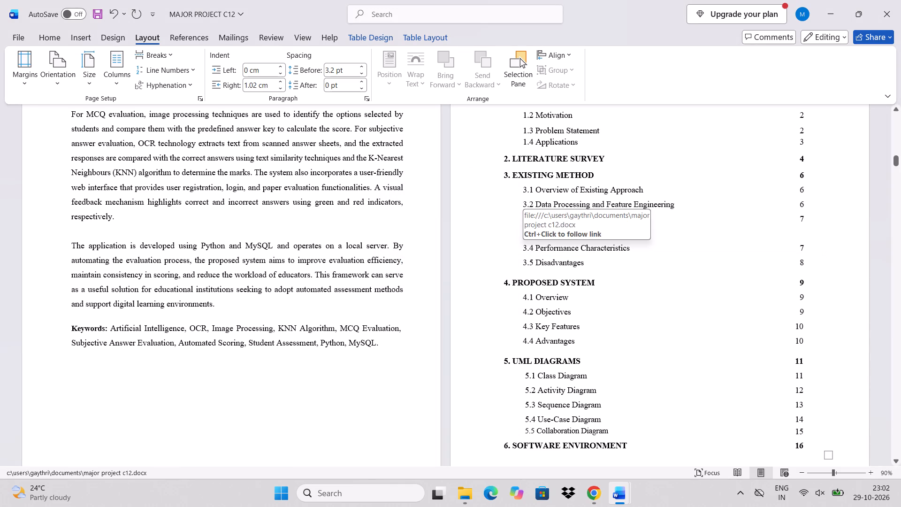
key("BackSpace")
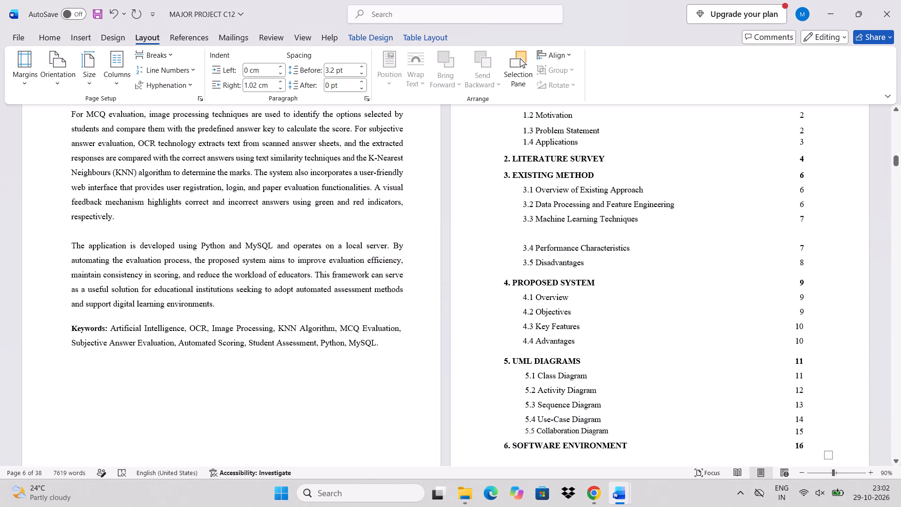
triple_click(805, 236)
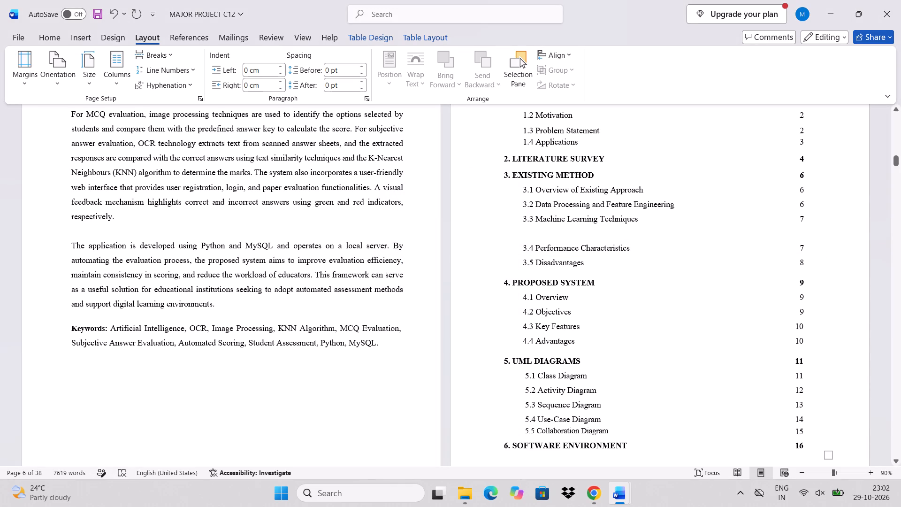
left_click(805, 236)
double_click(805, 236)
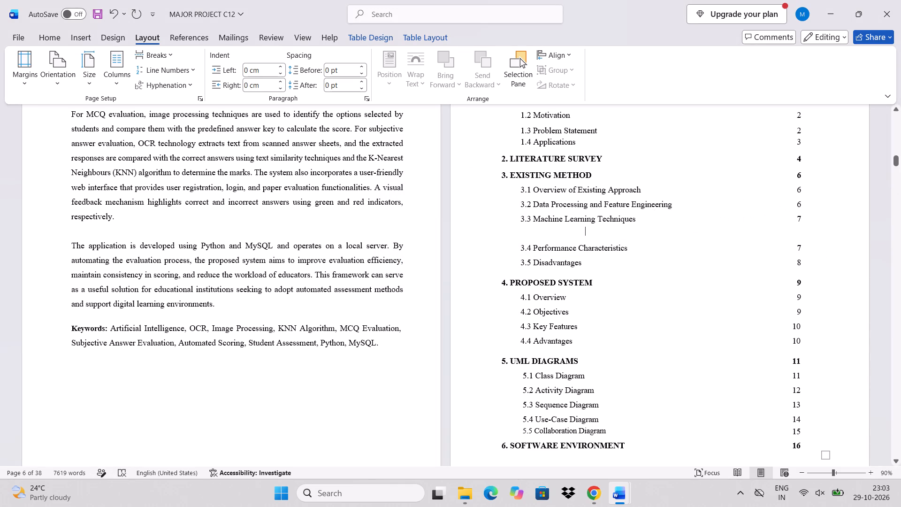
Replace the indent of the 3.4 Performance Characteristics entry with spaces, aligning it with the neighbouring subsection entries.
left_click(521, 248)
key("BackSpace")
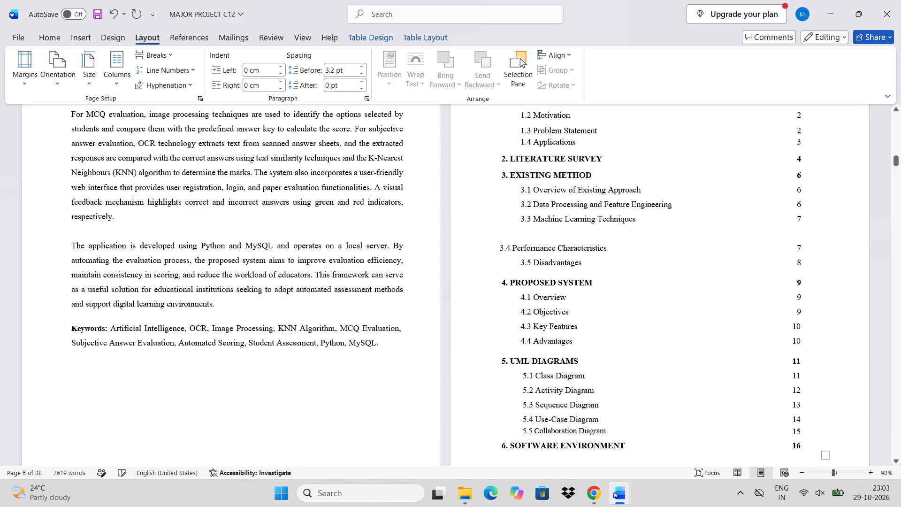
key("BackSpace")
key("BackSpace")
key("space")
key("space")
key("space")
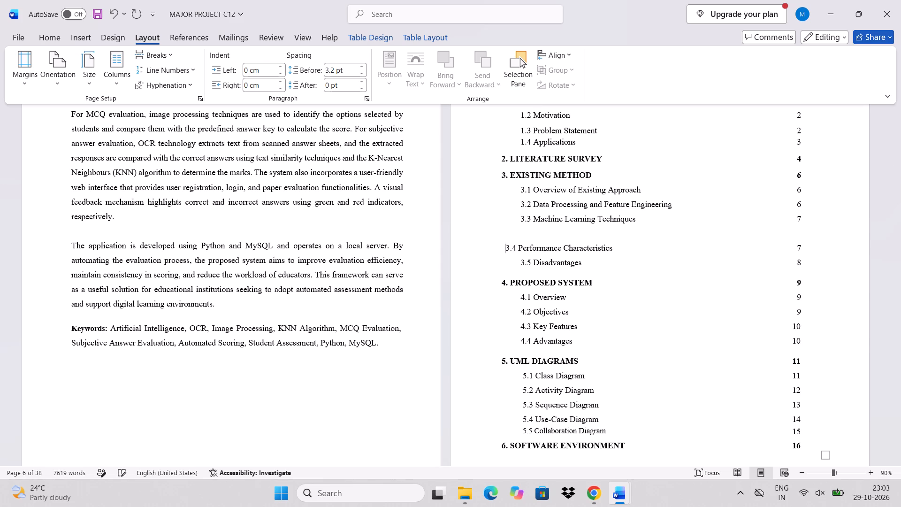
key("space")
key("space")
key("space")
key("space")
key("space")
key("space")
key("space")
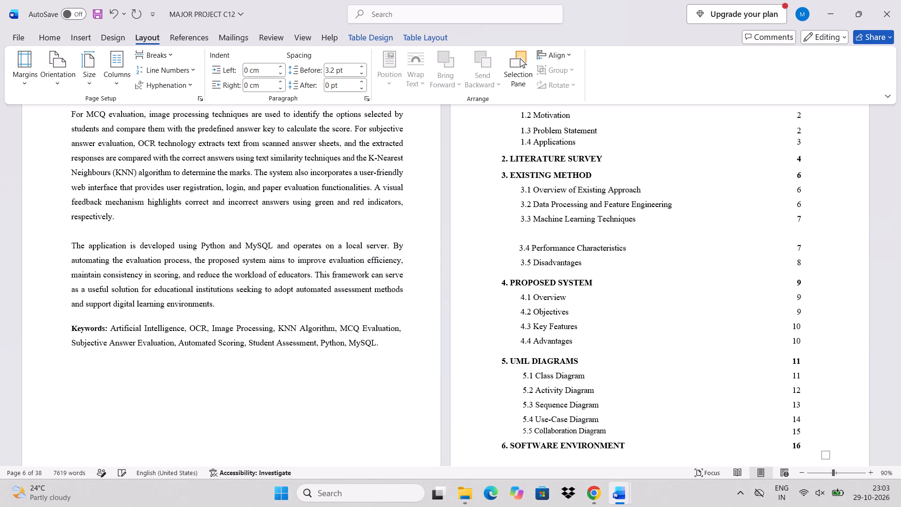
key("space")
Select the contents rows from 3.3 Machine Learning Techniques to 3.4 Performance Characteristics, including the blank row, for paragraph formatting.
double_click(539, 235)
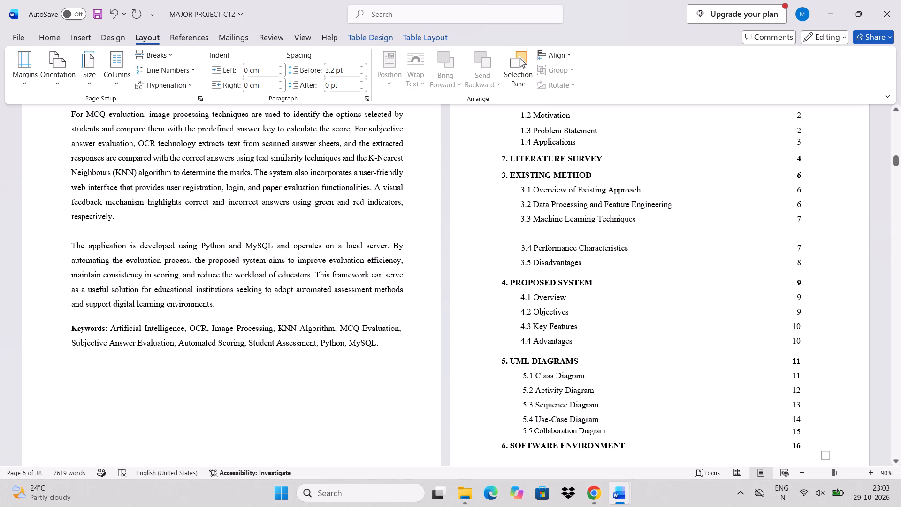
double_click(539, 235)
double_click(539, 235)
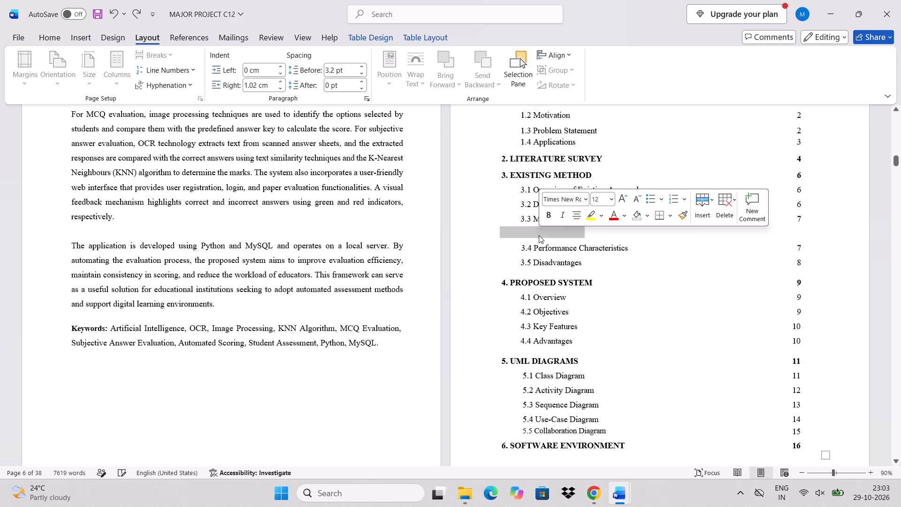
left_click(539, 235)
left_click(539, 235)
left_click(539, 235)
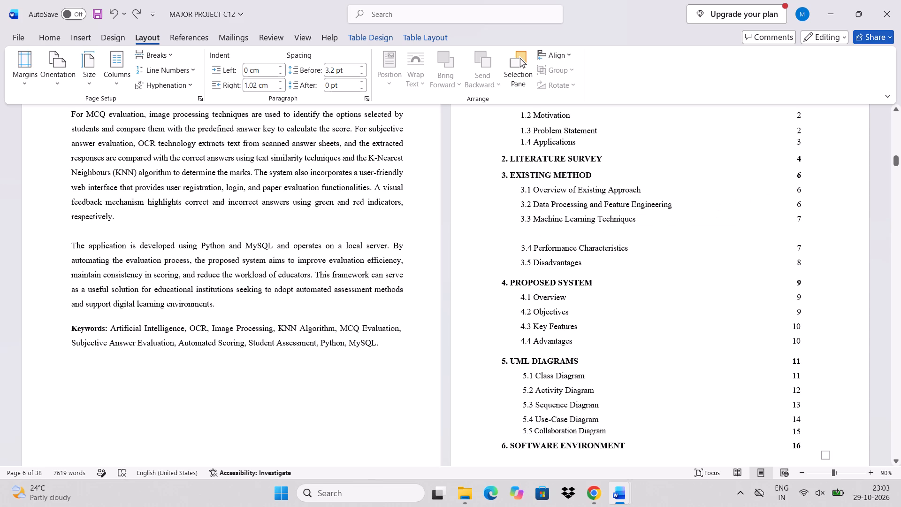
left_click_drag(517, 217, 606, 260)
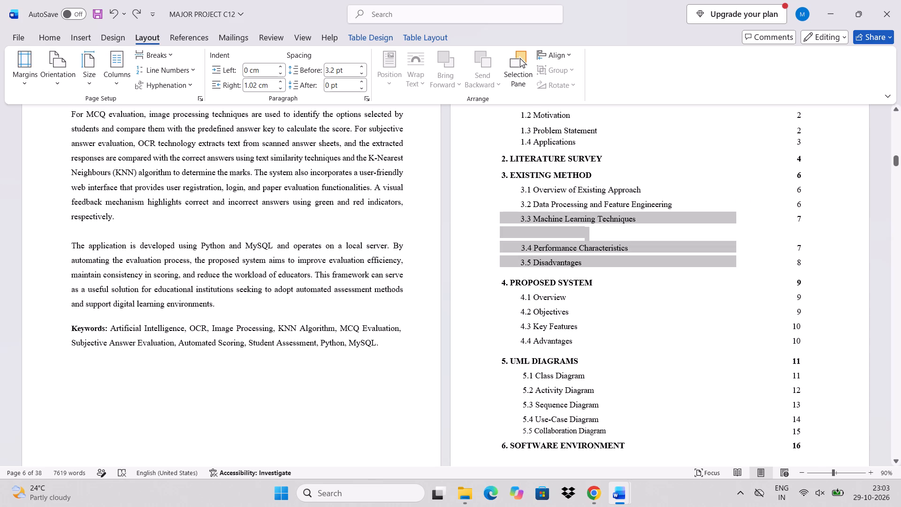
left_click_drag(606, 260, 812, 249)
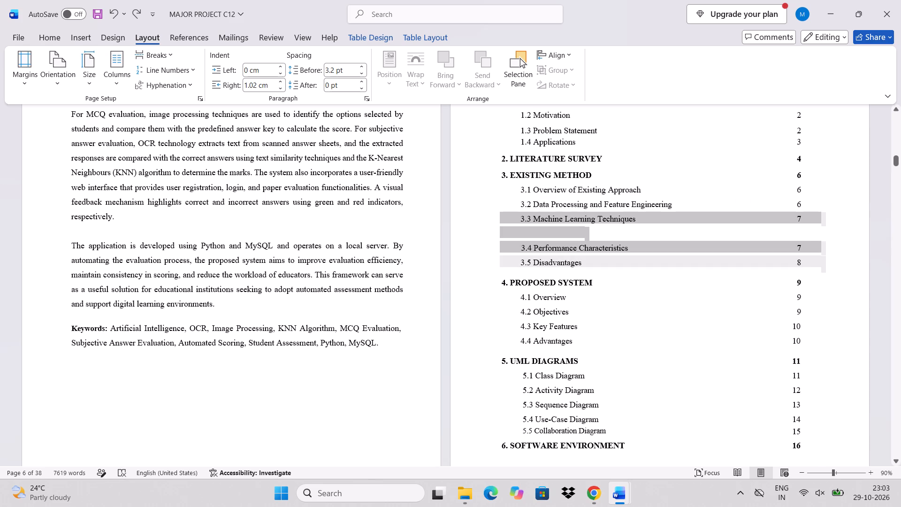
left_click_drag(812, 249, 812, 248)
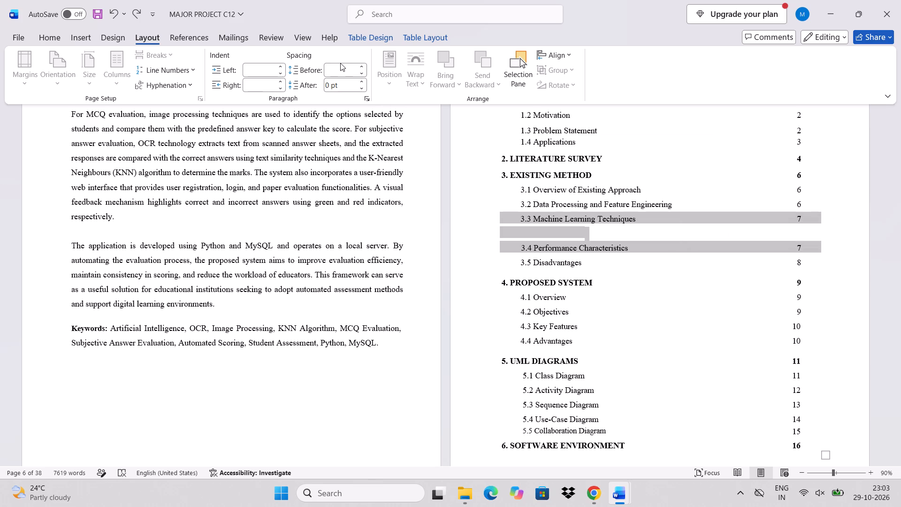
left_click(56, 39)
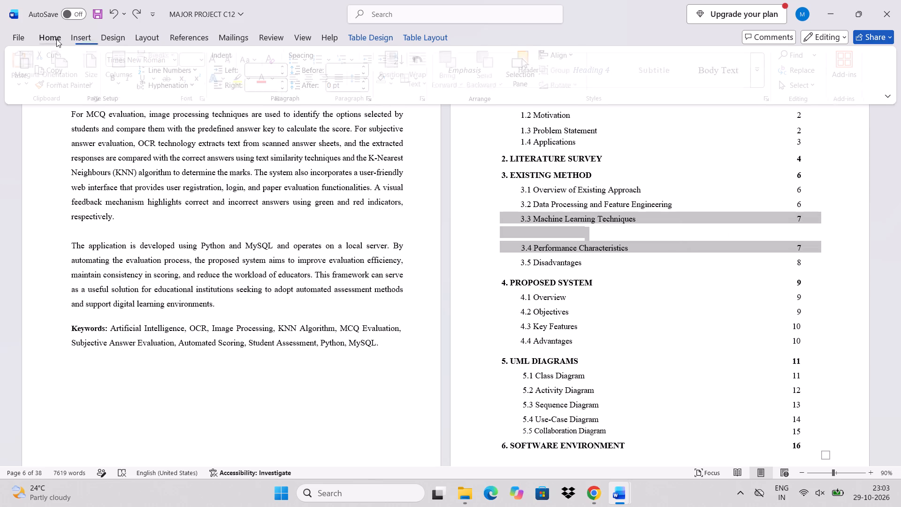
Set the line spacing of the selected contents rows, 3.3 Machine Learning Techniques to 3.4 Performance Characteristics, to 1.0.
left_click(371, 81)
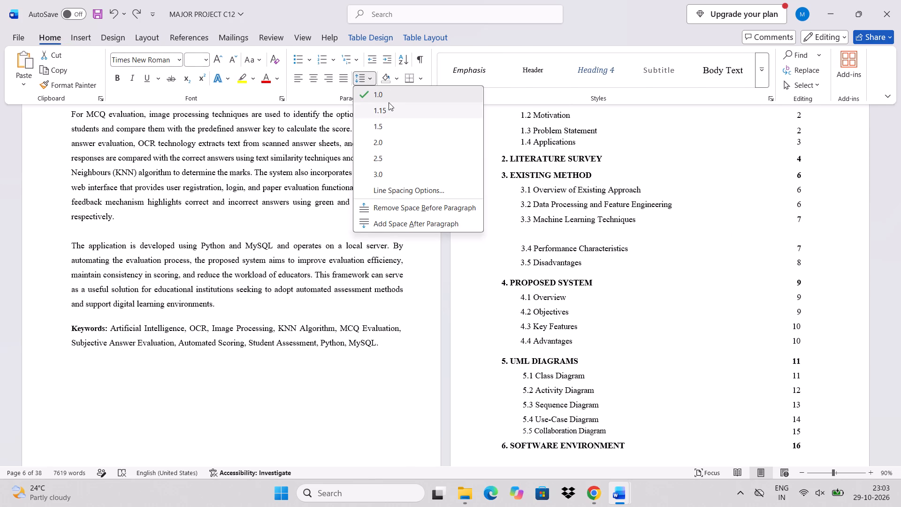
left_click(397, 94)
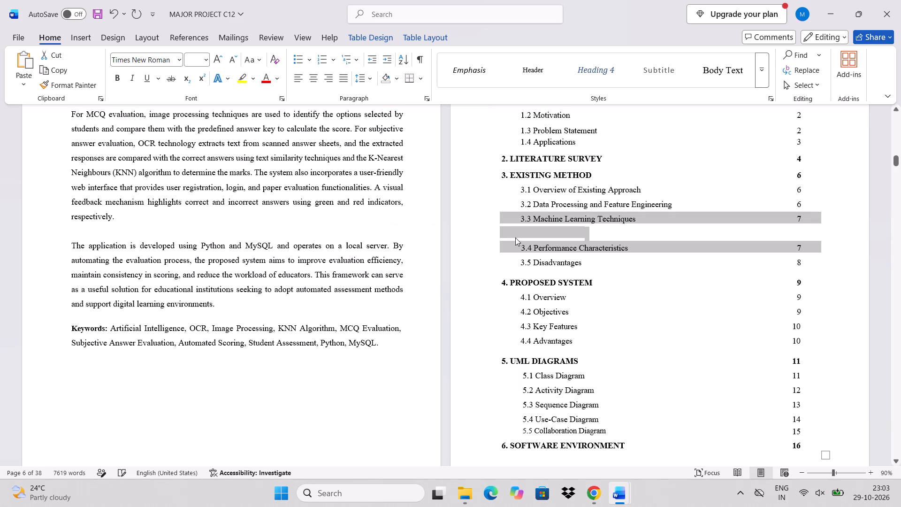
Delete the blank row between contents entries 3.3 Machine Learning Techniques and 3.4 Performance Characteristics.
left_click(515, 238)
triple_click(509, 234)
left_click(509, 234)
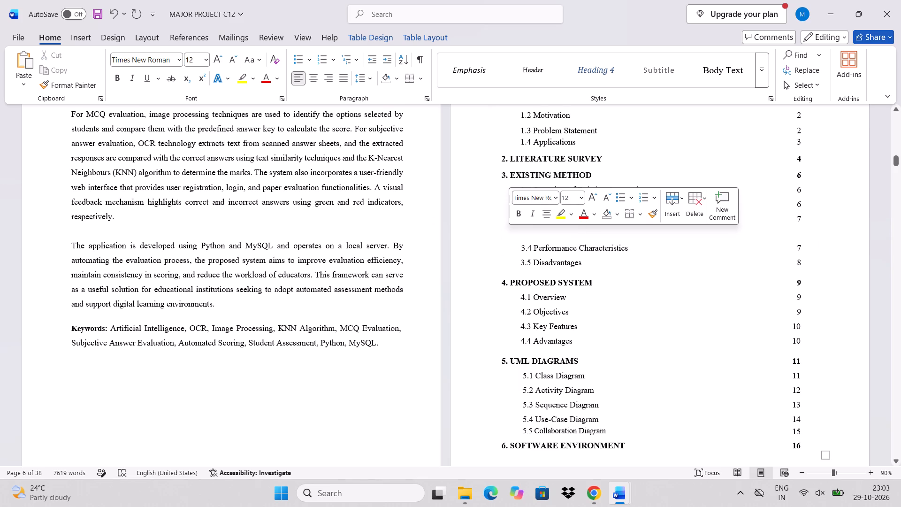
left_click(509, 234)
left_click(509, 234)
left_click(509, 234)
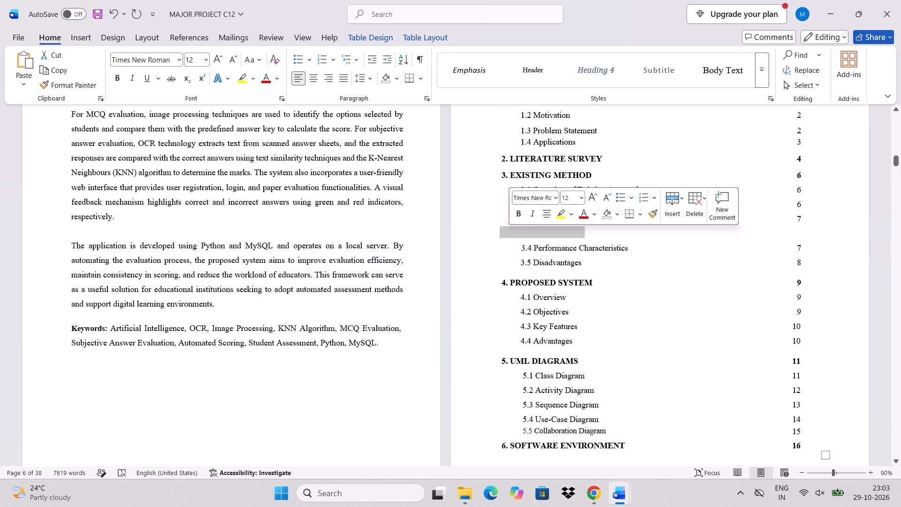
key("BackSpace")
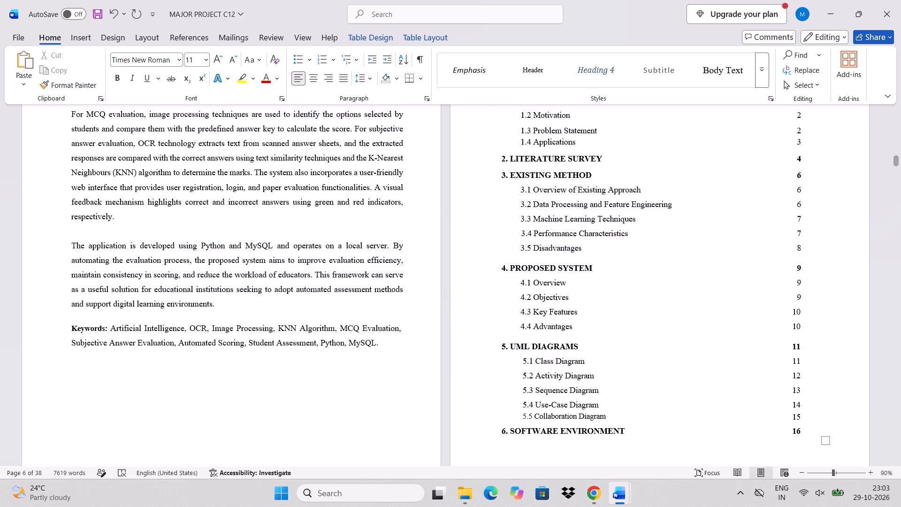
Check the layout of the remaining contents entries and the List of Figures table.
scroll(570, 288, "down", 1)
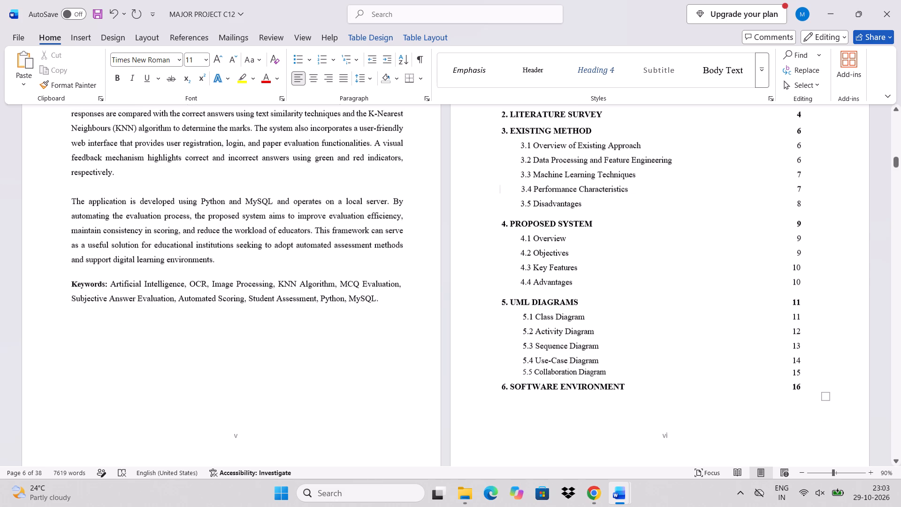
scroll(570, 288, "down", 5)
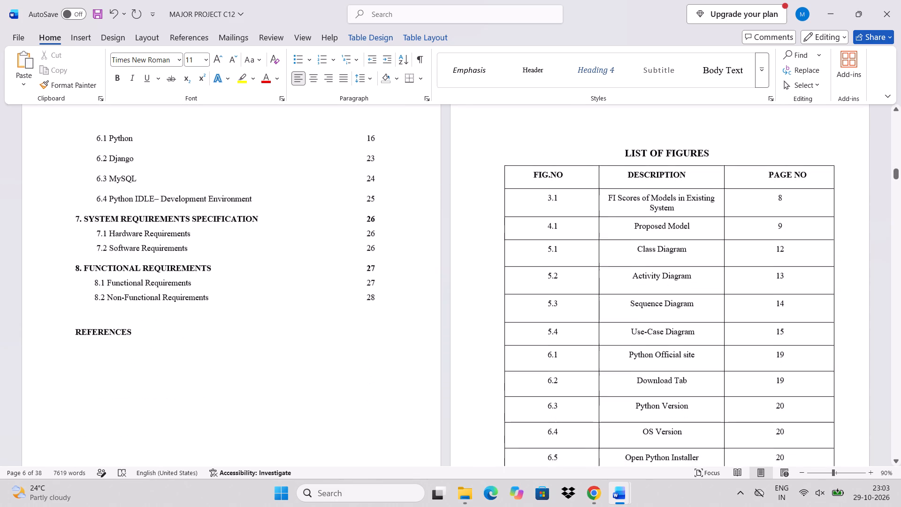
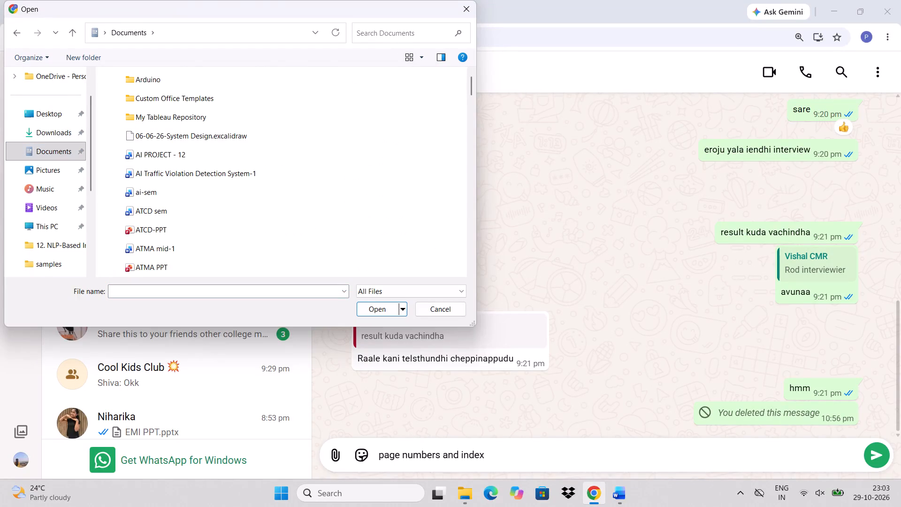
Search the Documents folder for "majo" to locate the major project report file for the WhatsApp chat.
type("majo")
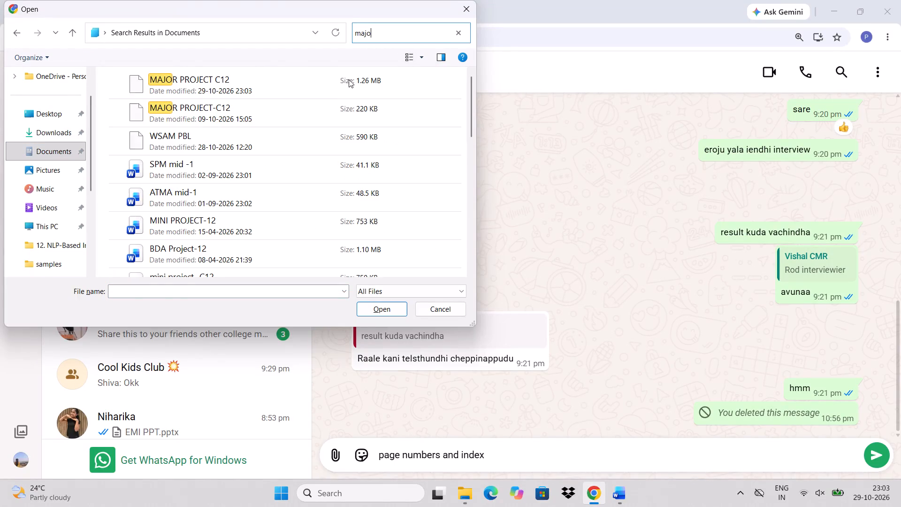
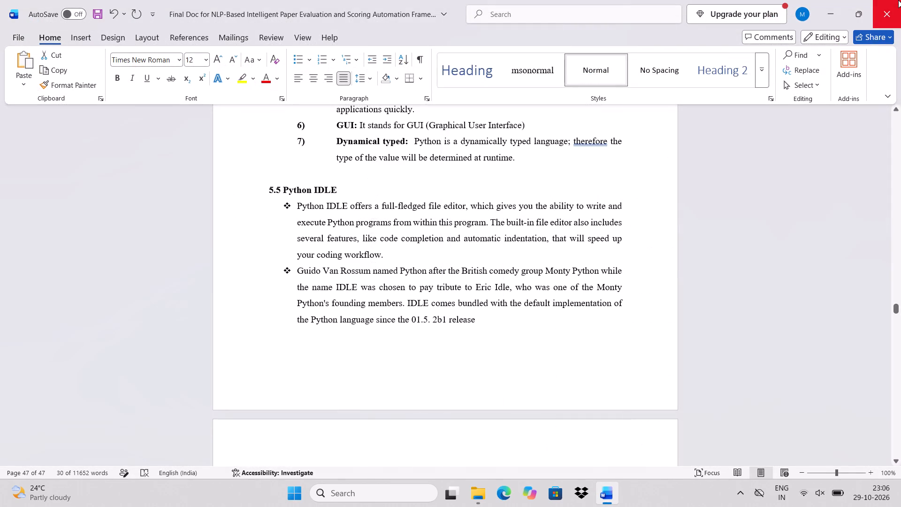
Close the Final Doc for NLP-Based Intelligent Paper Evaluation document without saving its changes.
left_click(898, 0)
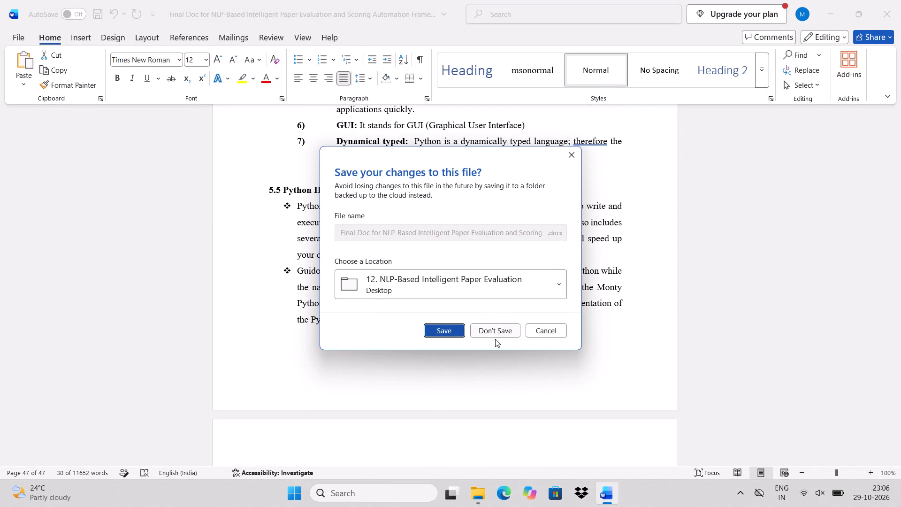
left_click(496, 333)
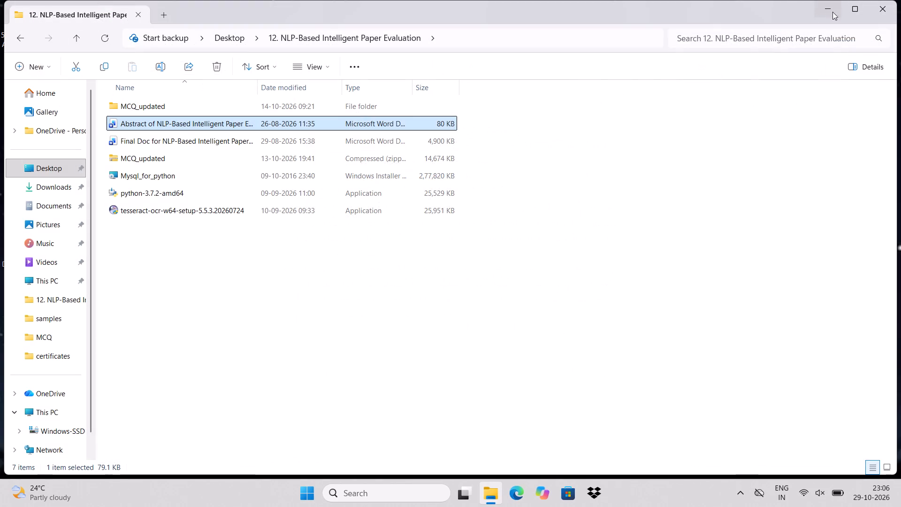
Close the file window showing the 12. NLP-Based Intelligent Paper Evaluation folder.
left_click(869, 9)
left_click(891, 8)
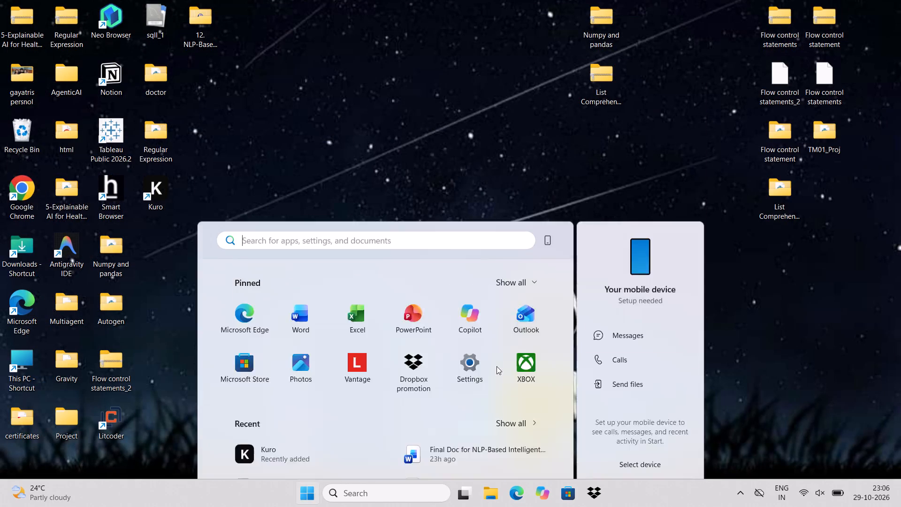
Bring up the computer's power options.
left_click(523, 448)
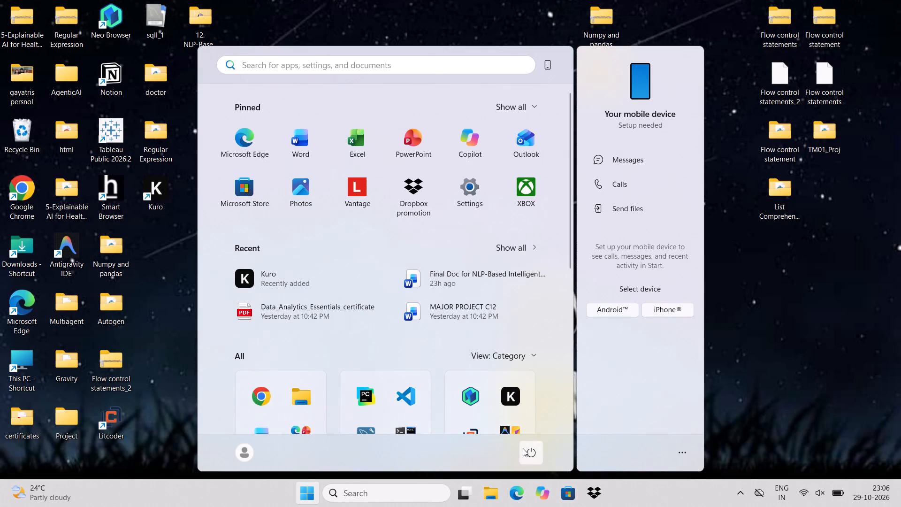